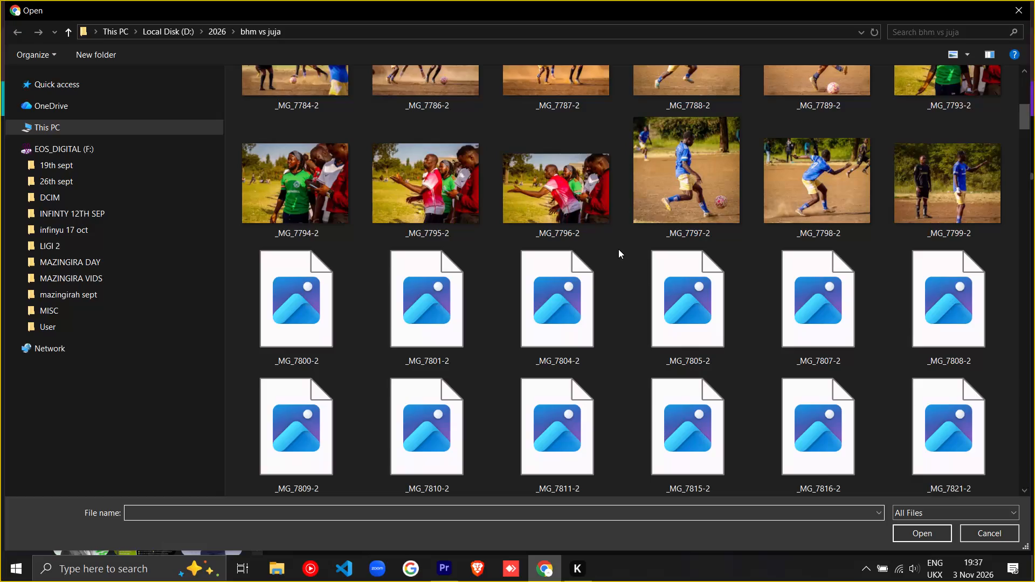
# Look through the match photos in the bhm vs juja folder for a suitable image.
pyautogui.scroll(3, 619, 247)
pyautogui.scroll(-3, 588, 243)
pyautogui.scroll(1, 588, 243)
pyautogui.scroll(-6, 590, 243)
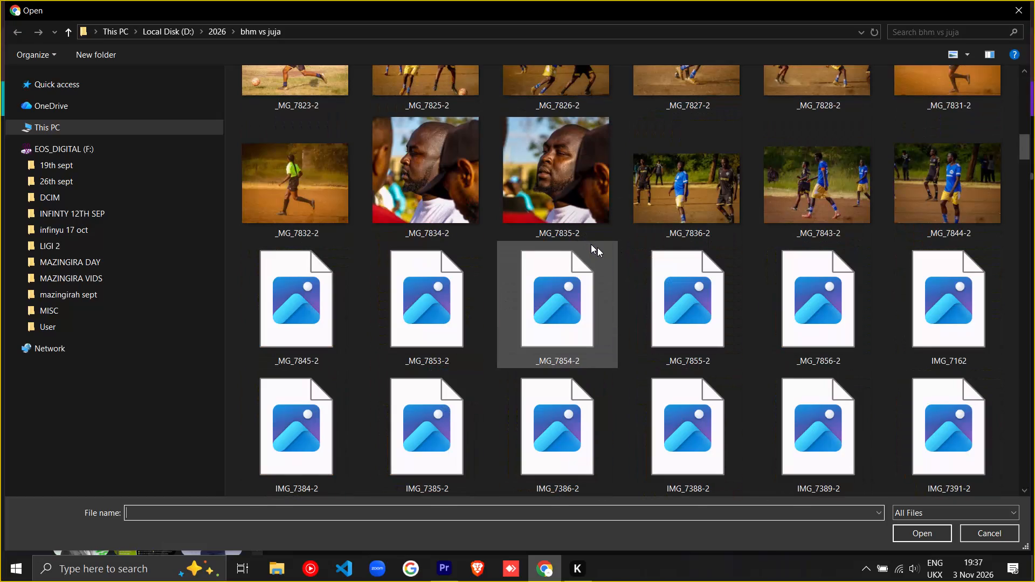
pyautogui.scroll(-1, 602, 247)
pyautogui.scroll(1, 602, 247)
pyautogui.scroll(-8, 602, 247)
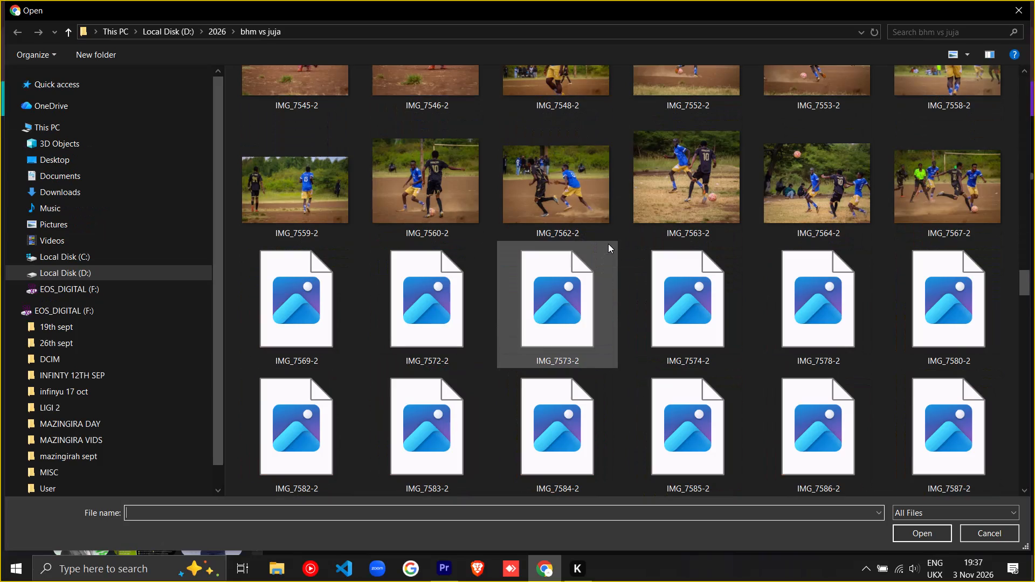
pyautogui.scroll(-3, 608, 244)
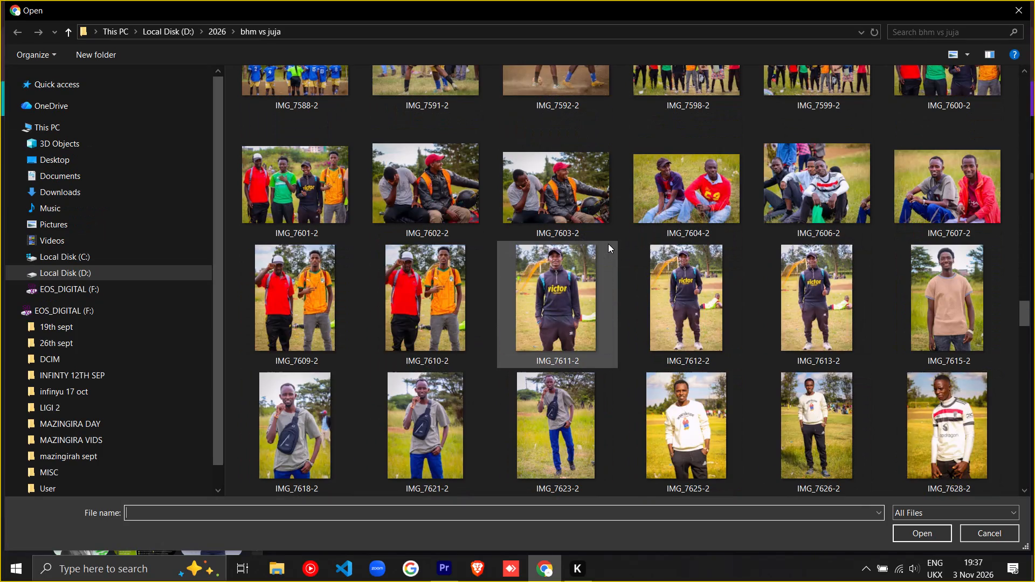
pyautogui.scroll(-7, 608, 244)
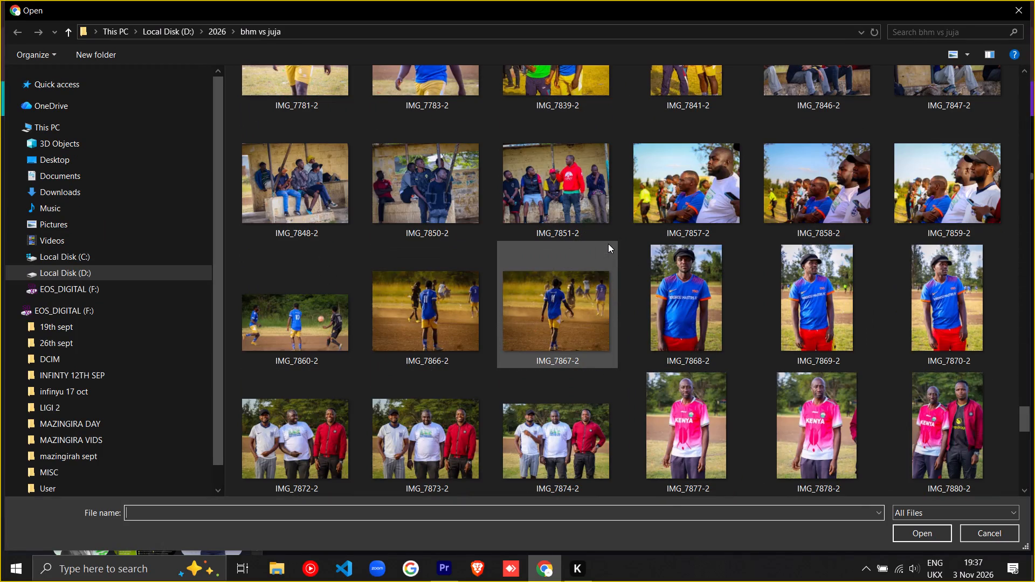
pyautogui.scroll(-5, 608, 244)
pyautogui.scroll(1, 608, 244)
pyautogui.scroll(-4, 608, 244)
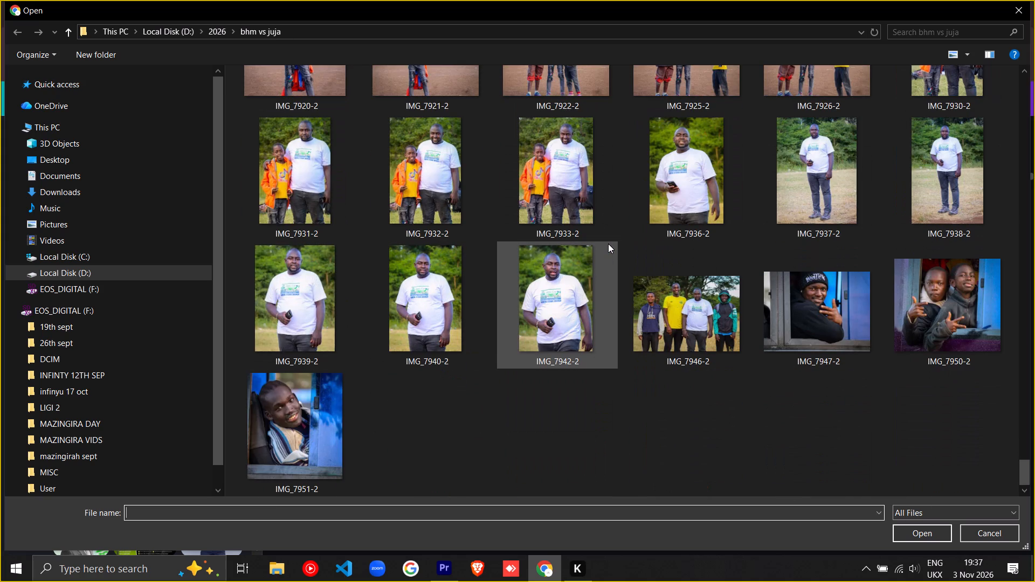
pyautogui.scroll(2, 608, 244)
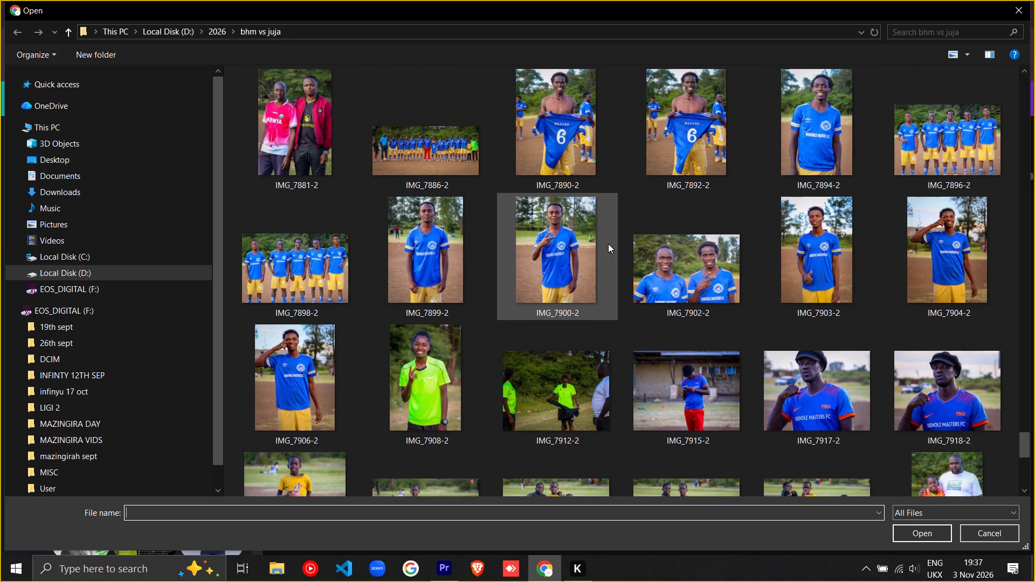
pyautogui.scroll(-3, 608, 244)
pyautogui.scroll(3, 608, 244)
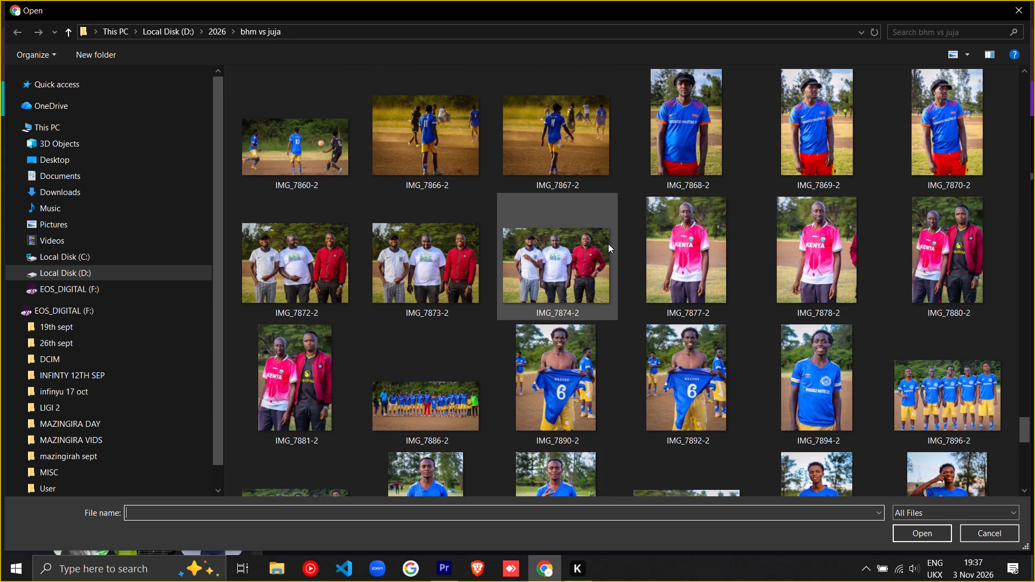
pyautogui.scroll(2, 608, 244)
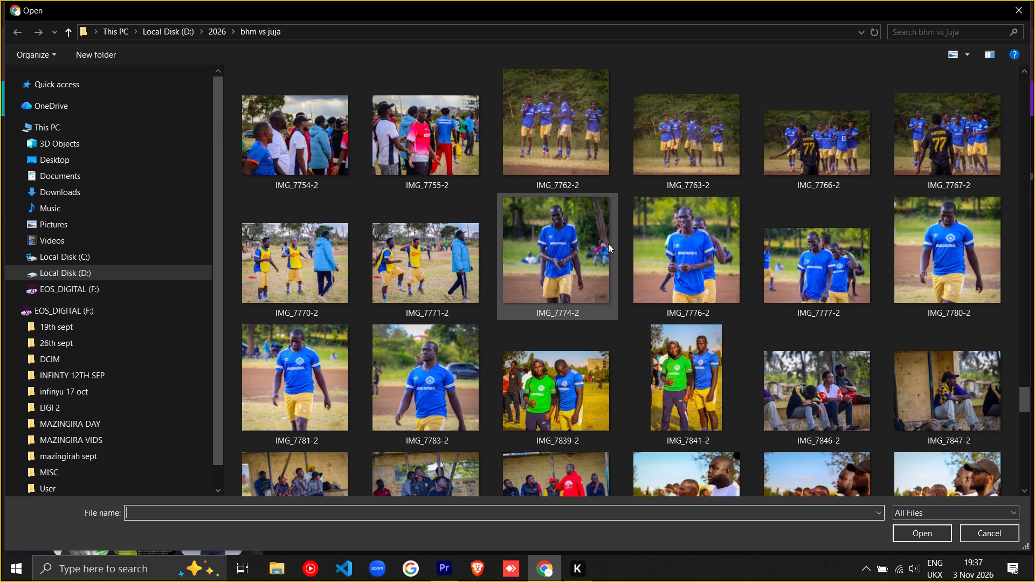
pyautogui.scroll(8, 608, 244)
pyautogui.scroll(-1, 608, 244)
pyautogui.scroll(1, 608, 244)
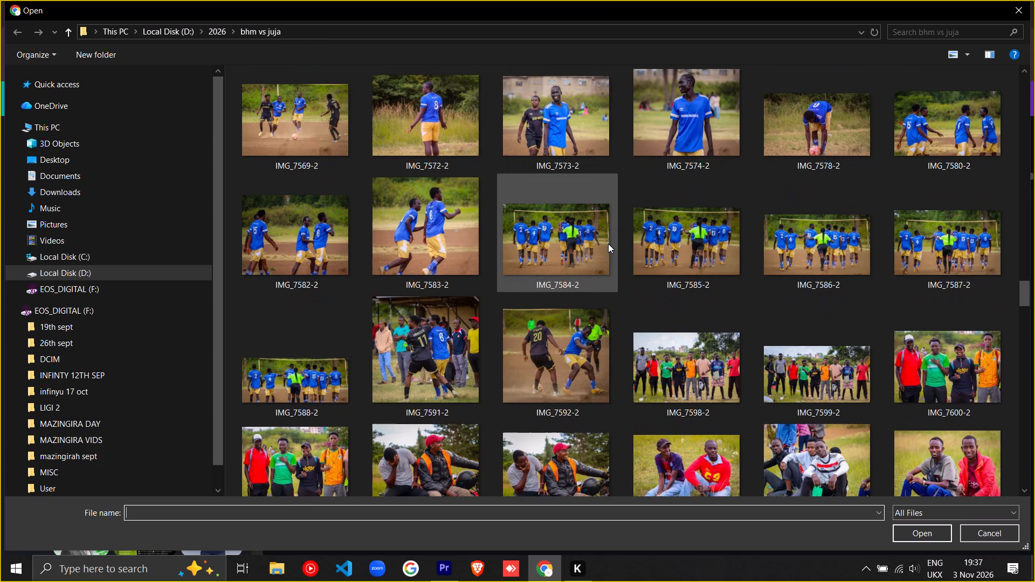
pyautogui.scroll(4, 608, 244)
# Go up to the 2026 folder and examine its list of subfolders for another photo source.
pyautogui.click(215, 30)
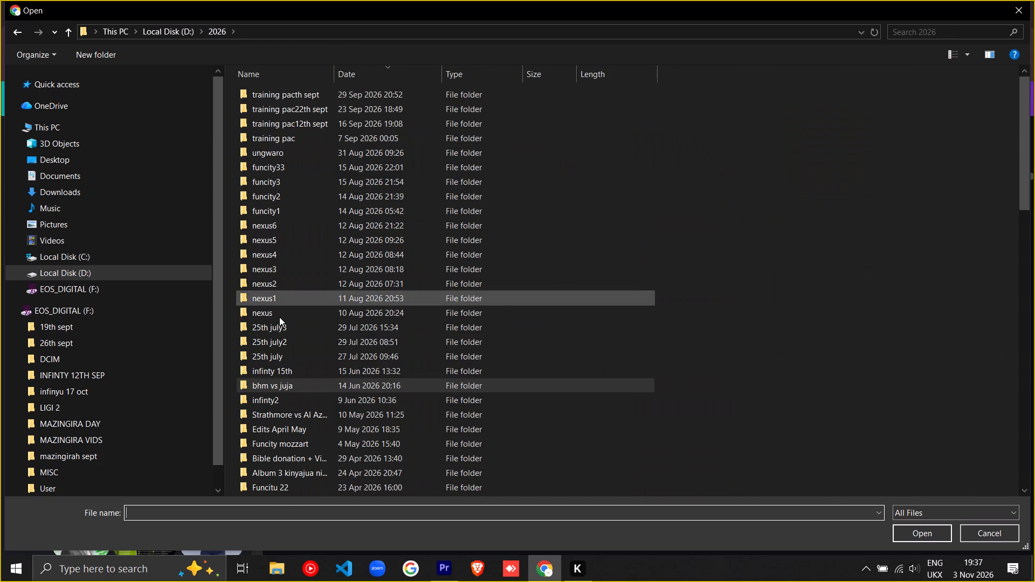
pyautogui.scroll(-4, 286, 368)
pyautogui.scroll(-1, 301, 430)
pyautogui.scroll(1, 301, 430)
pyautogui.scroll(-6, 301, 430)
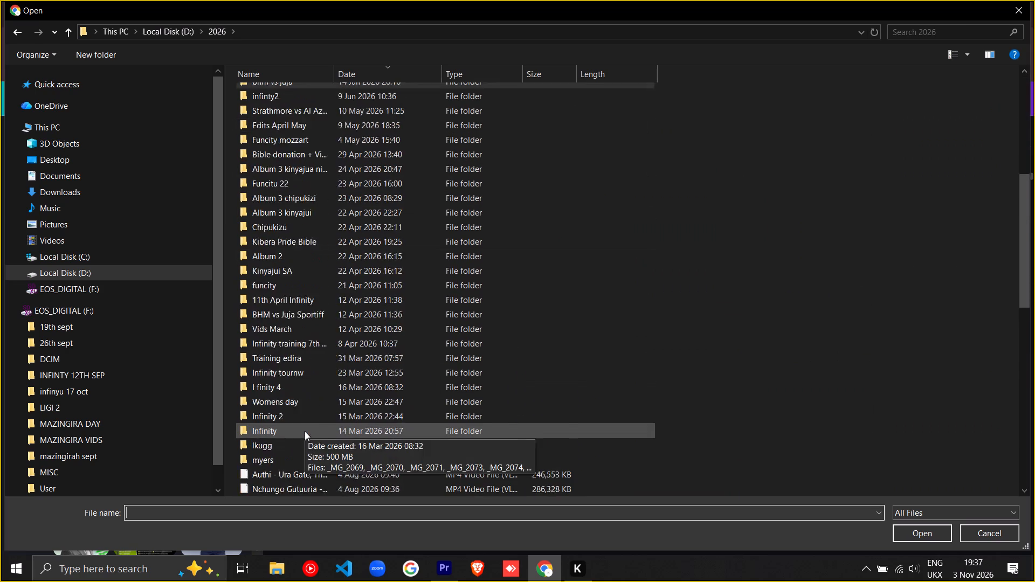
pyautogui.scroll(-2, 305, 431)
pyautogui.scroll(10, 306, 432)
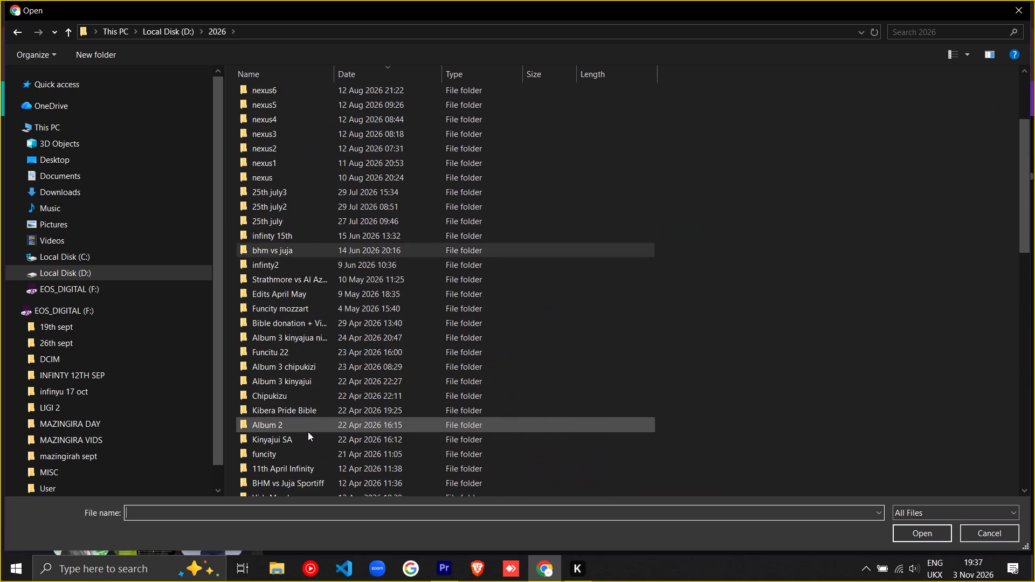
pyautogui.scroll(4, 286, 160)
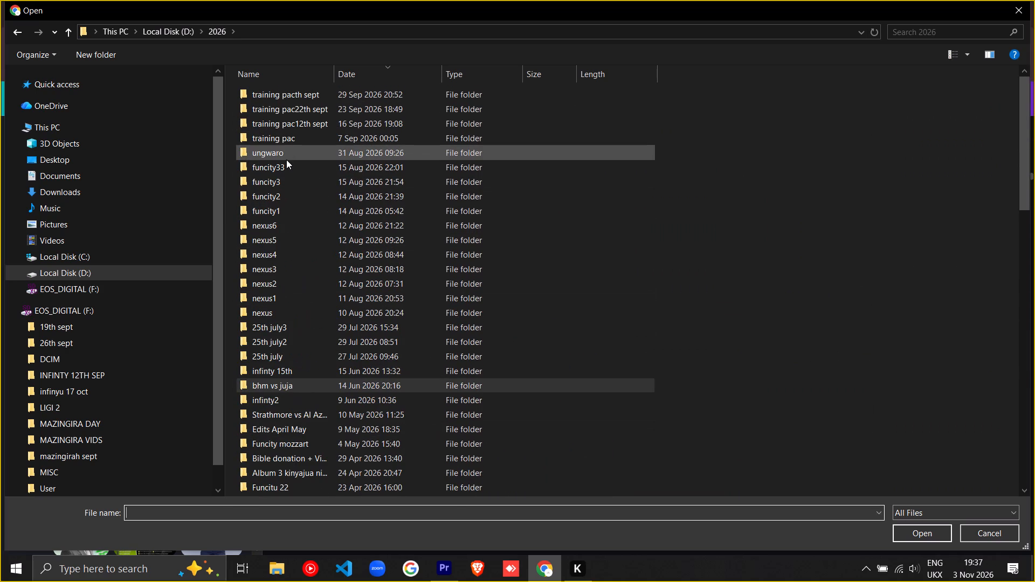
pyautogui.scroll(-3, 319, 318)
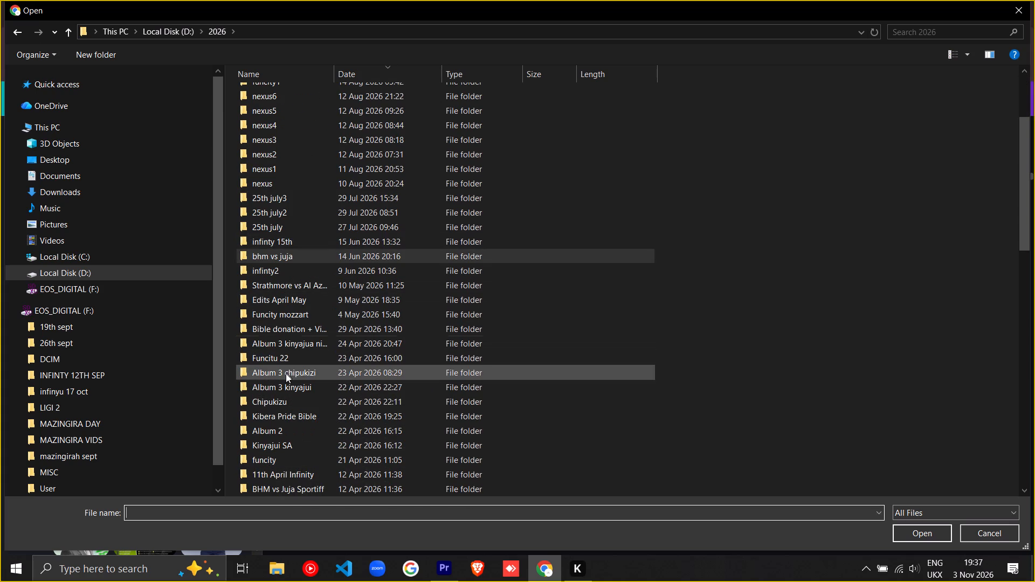
pyautogui.scroll(-2, 286, 390)
pyautogui.scroll(1, 286, 396)
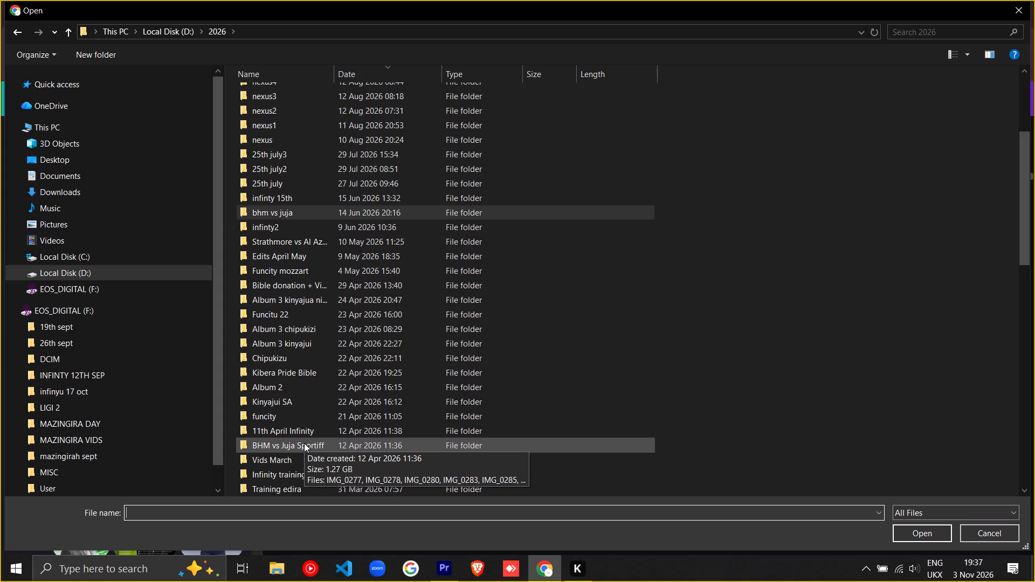
pyautogui.scroll(-2, 313, 358)
pyautogui.scroll(-3, 320, 423)
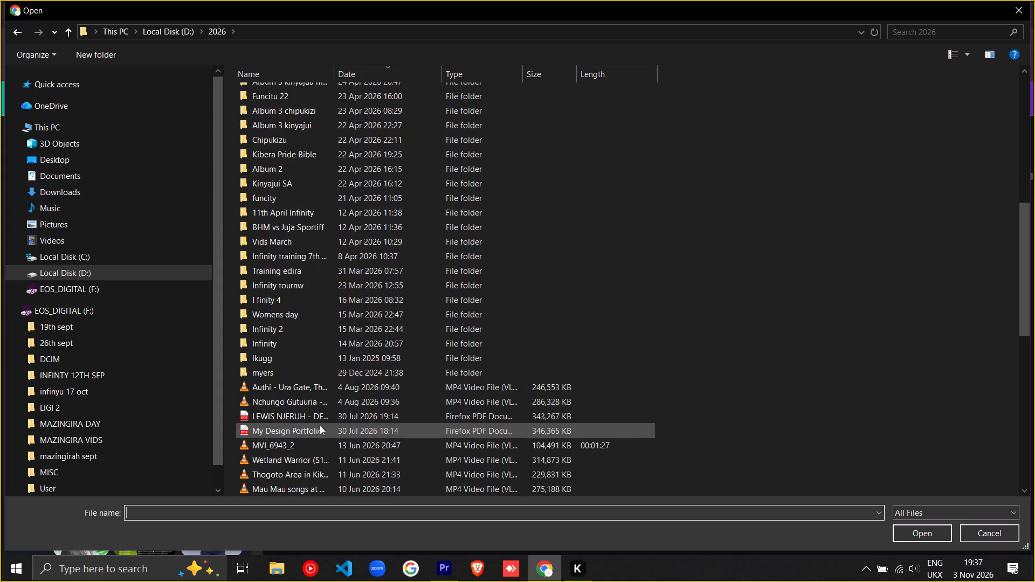
pyautogui.scroll(3, 320, 425)
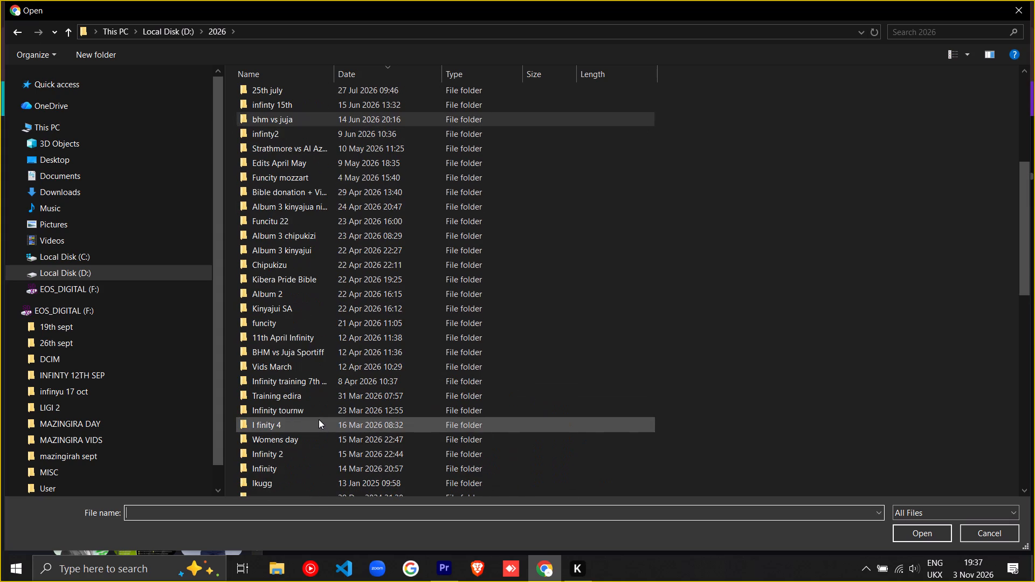
pyautogui.scroll(1, 319, 419)
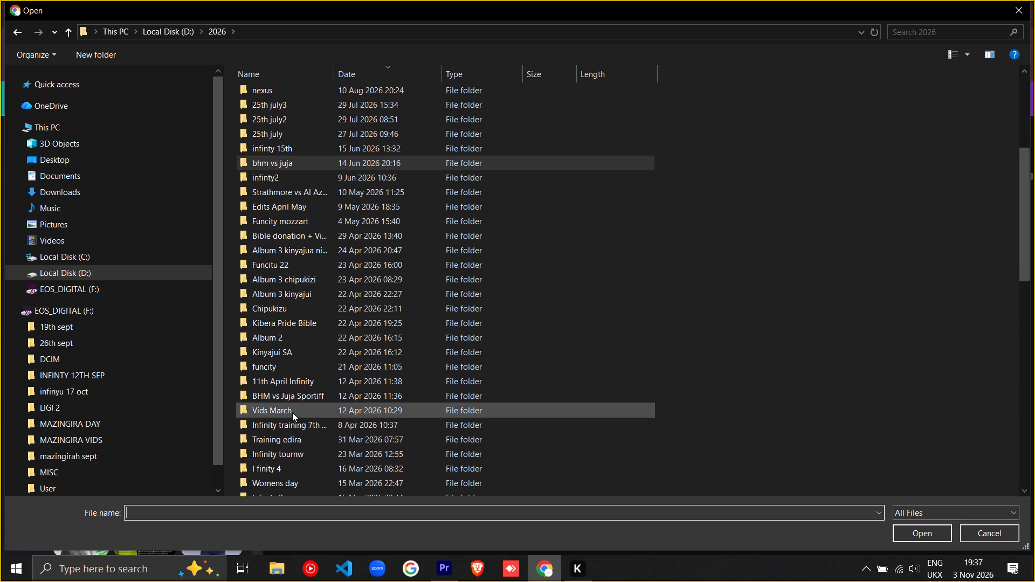
pyautogui.scroll(2, 303, 376)
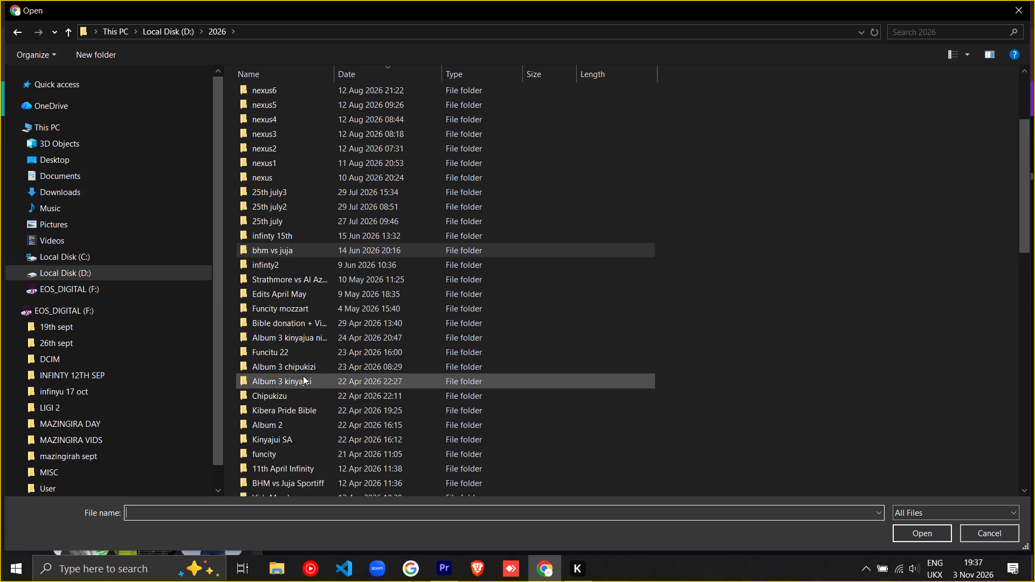
pyautogui.scroll(6, 267, 127)
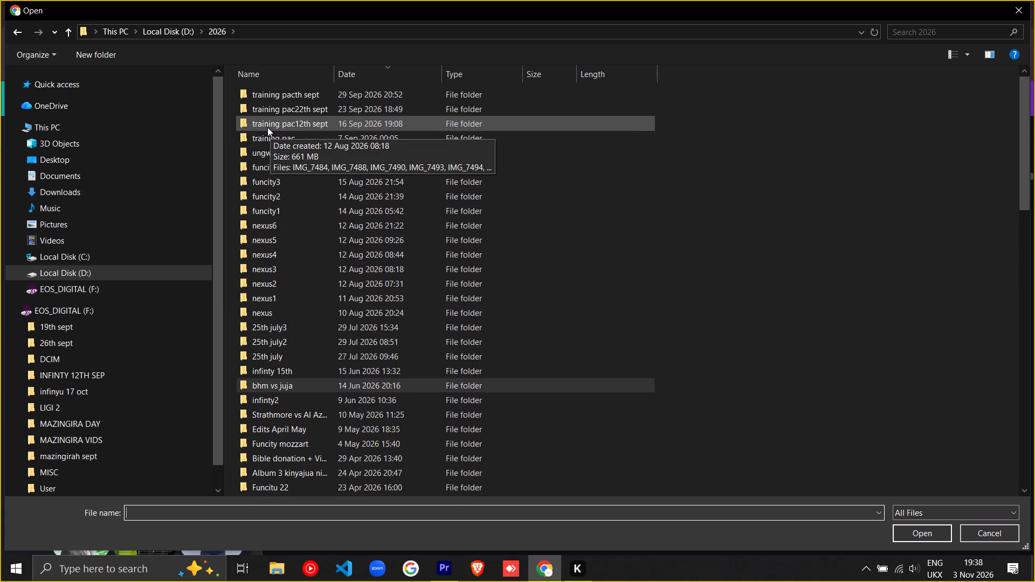
pyautogui.scroll(1, 267, 127)
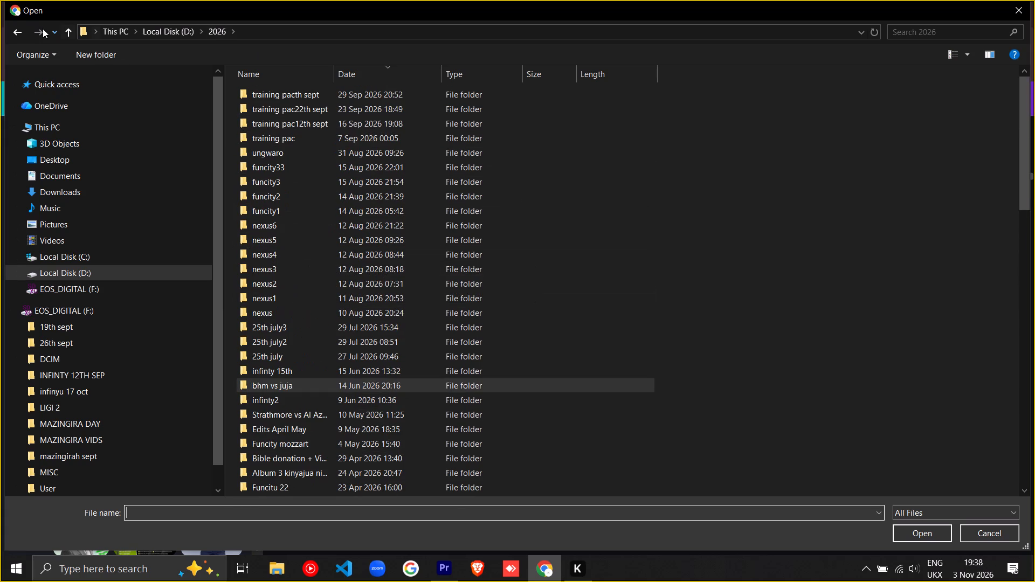
# Check the 2025 folder on Local Disk (D:) and its nested 2025 subfolder, and return to the drive's root.
pyautogui.click(10, 29)
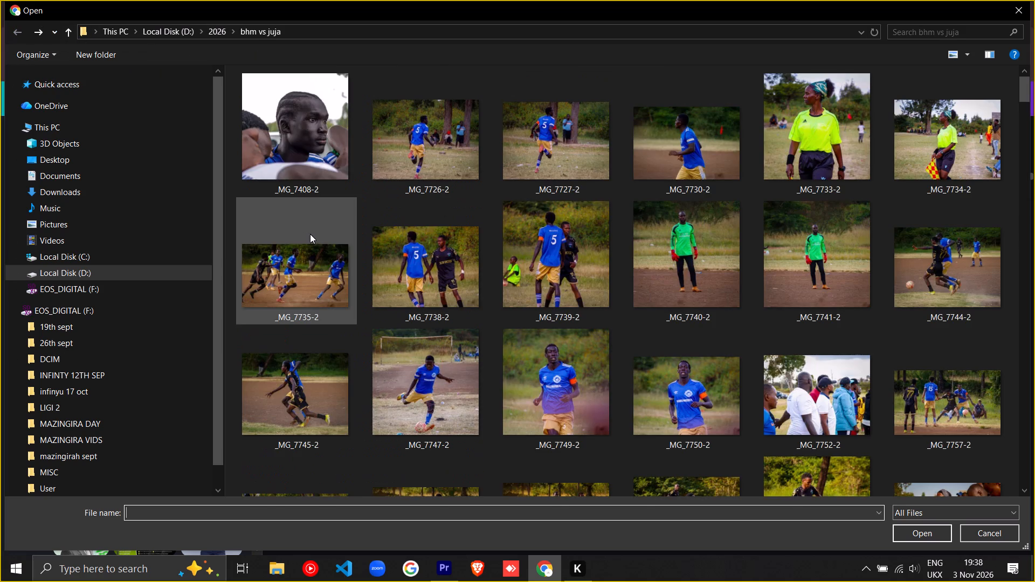
pyautogui.click(219, 30)
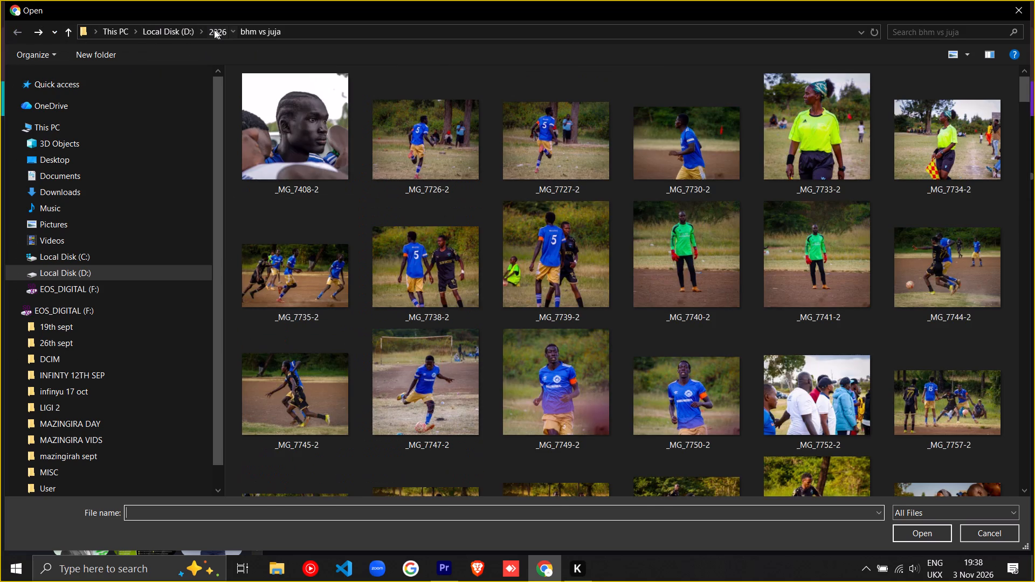
pyautogui.click(184, 30)
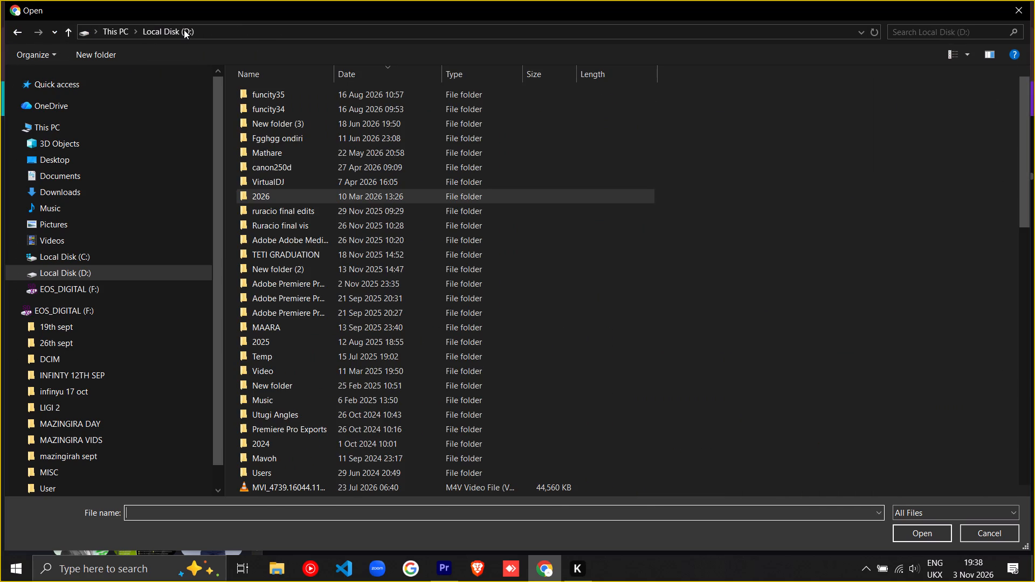
pyautogui.doubleClick(279, 342)
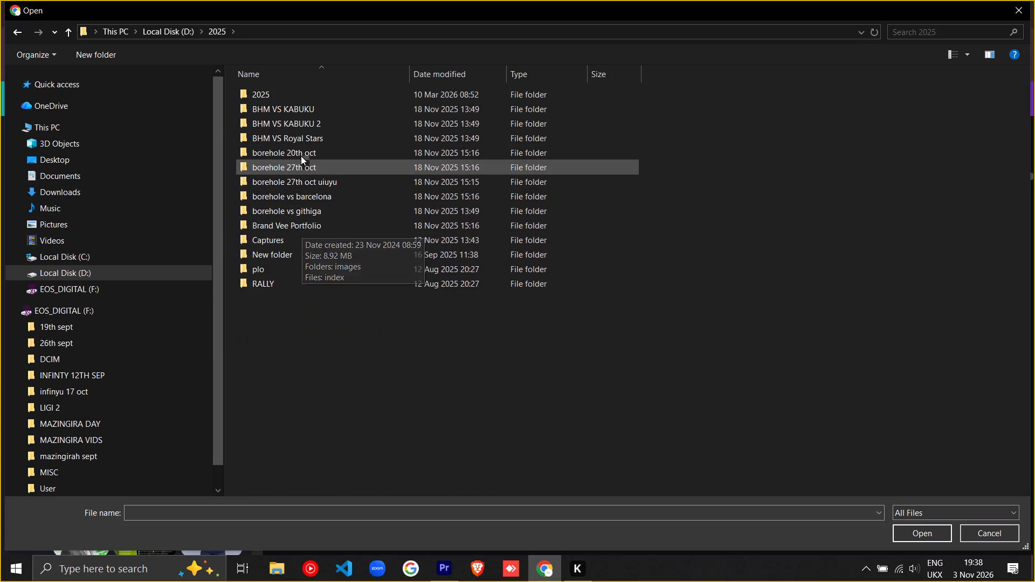
pyautogui.doubleClick(272, 94)
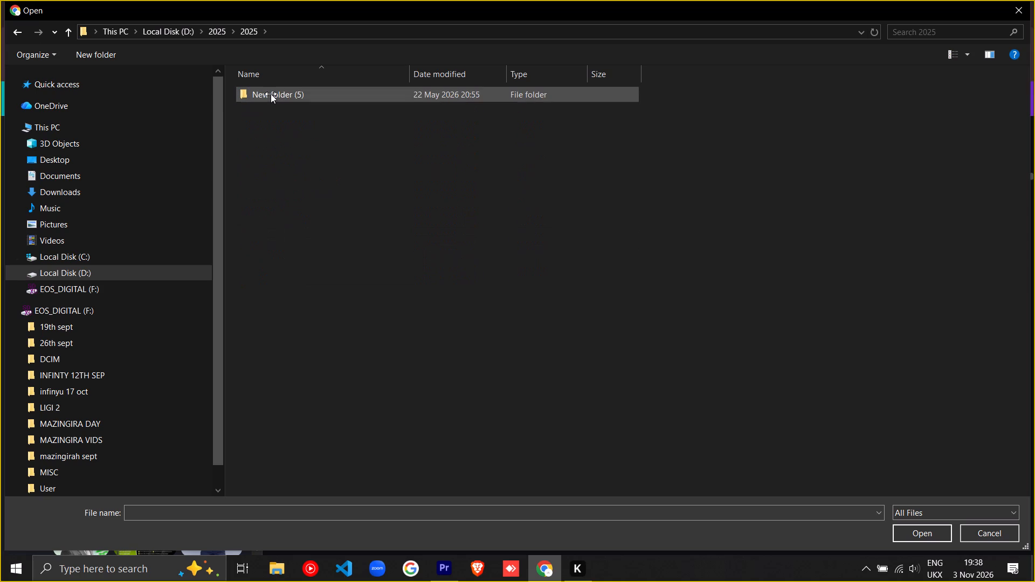
pyautogui.click(19, 33)
pyautogui.click(19, 33)
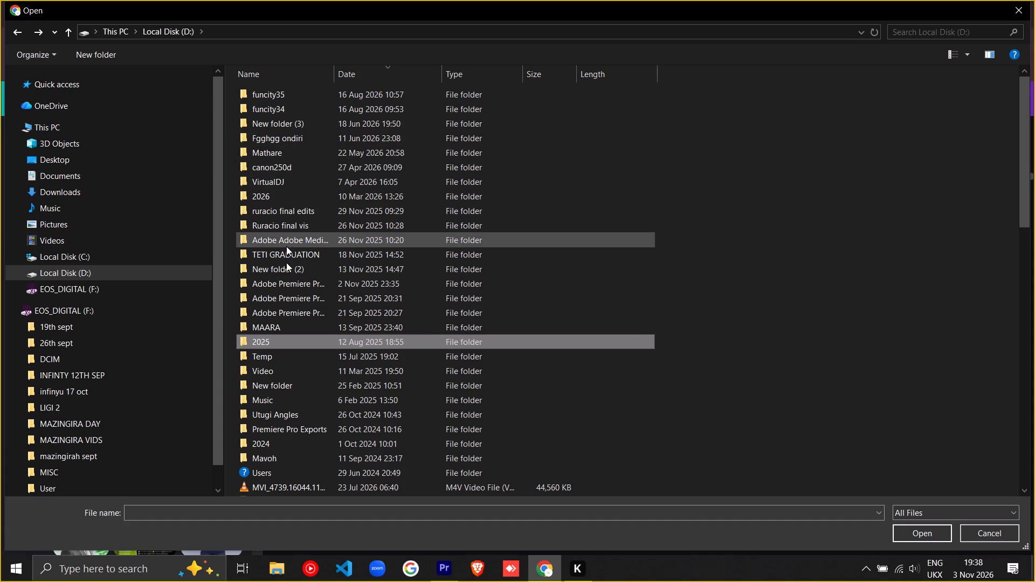
# Check the contents of New folder (3) on Local Disk (D:) and return to the drive's root.
pyautogui.doubleClick(286, 126)
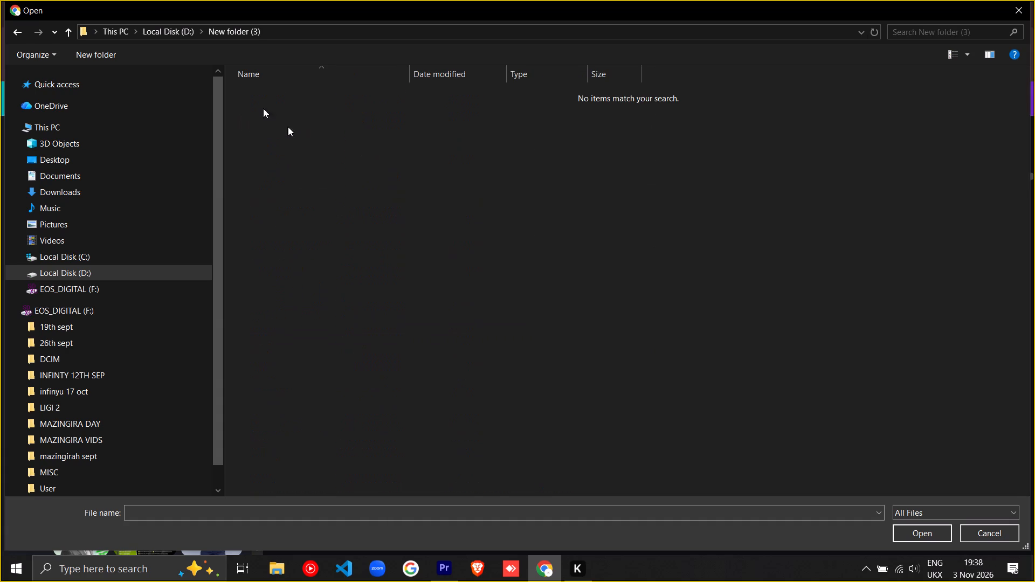
pyautogui.click(19, 31)
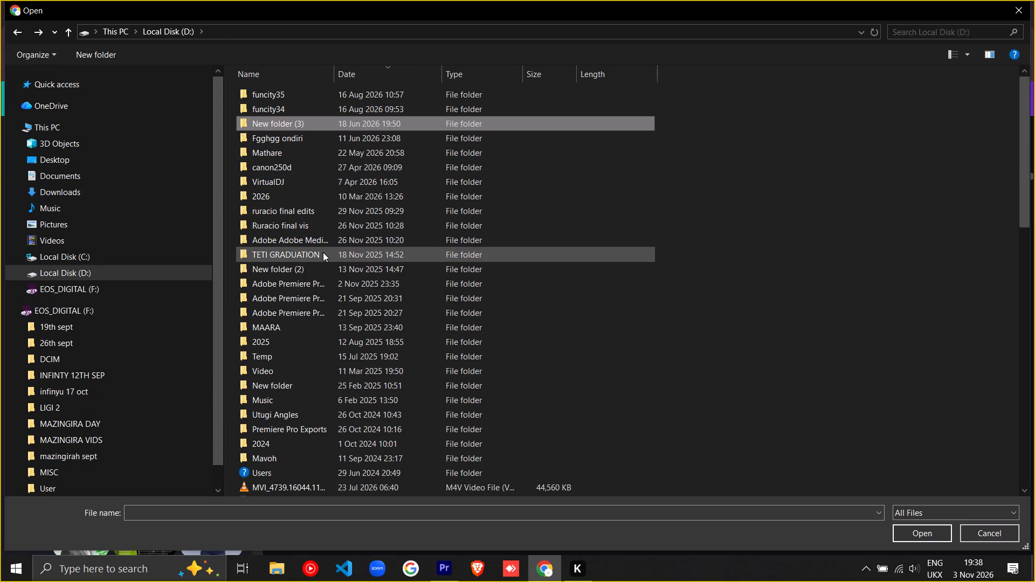
# Examine the folders and files in the root of Local Disk (D:) for another possible photo source.
pyautogui.scroll(-4, 256, 410)
pyautogui.scroll(6, 284, 345)
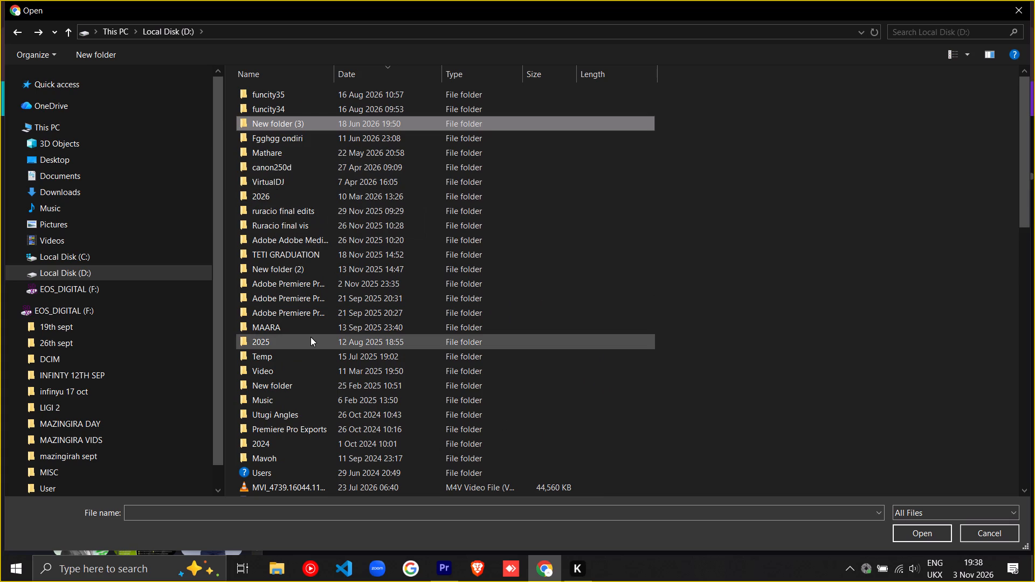
pyautogui.scroll(-2, 281, 318)
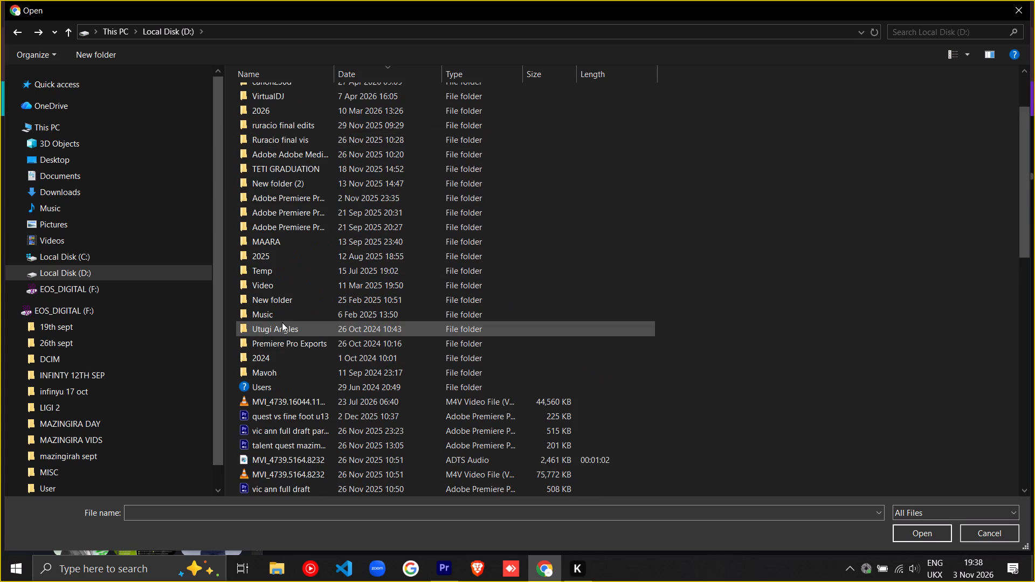
pyautogui.scroll(2, 282, 322)
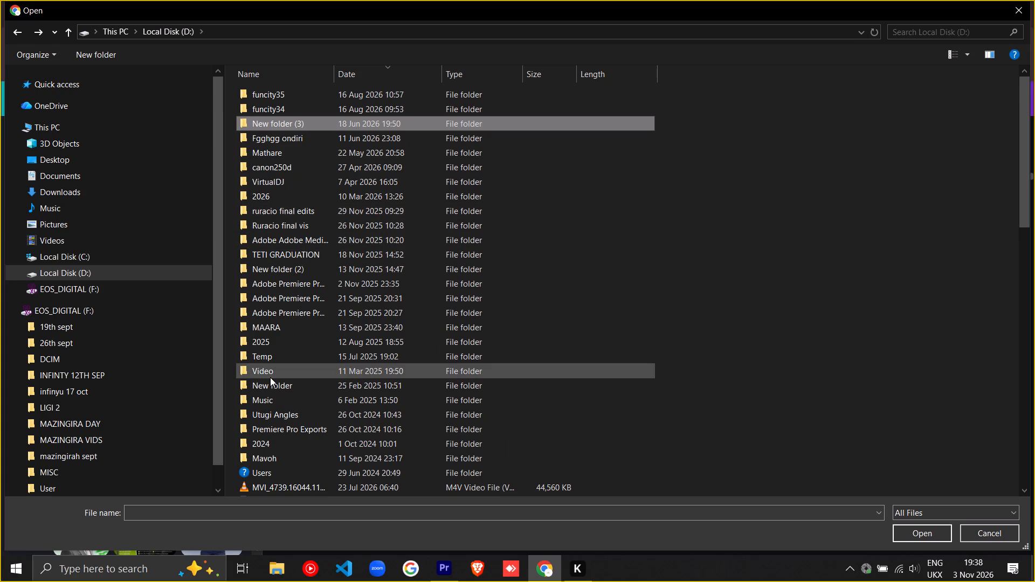
pyautogui.scroll(9, 285, 276)
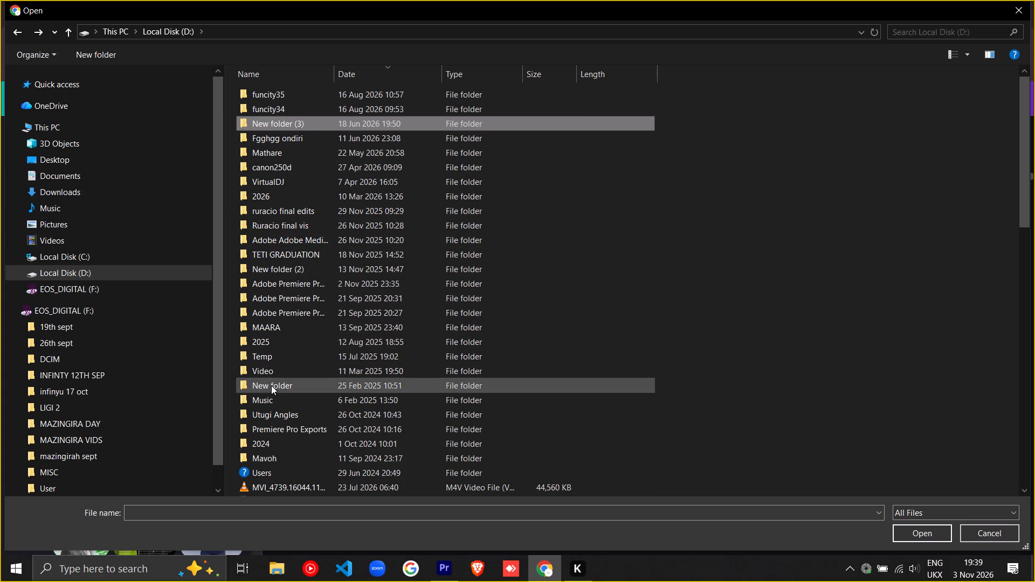
pyautogui.scroll(-10, 315, 401)
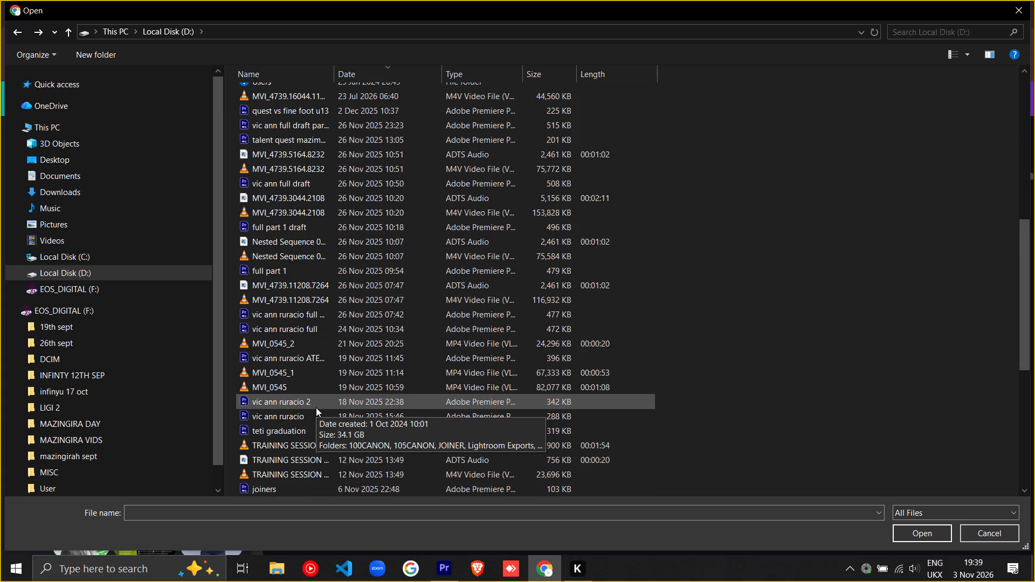
pyautogui.scroll(4, 277, 394)
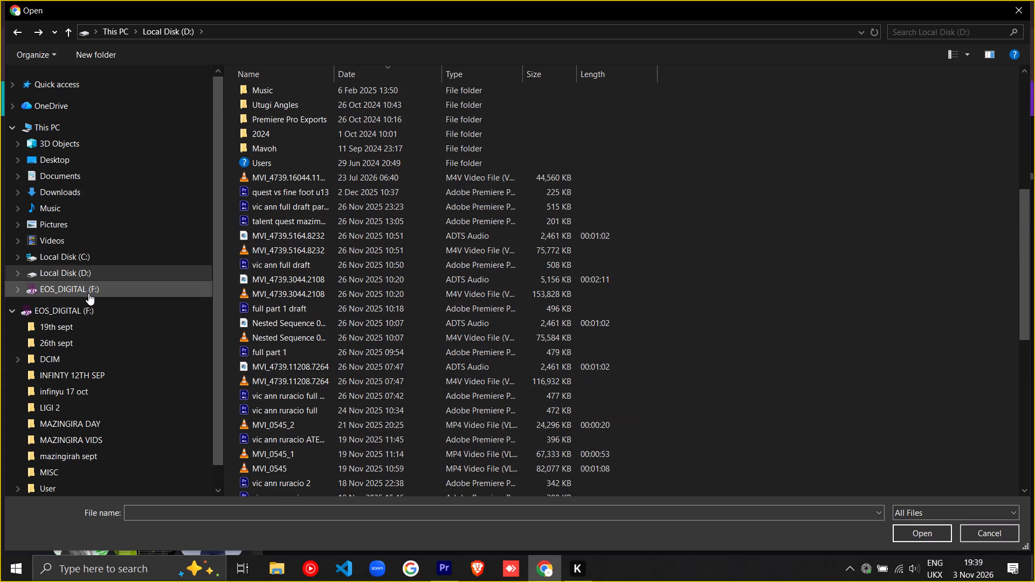
# Check the Documents folder and return to the root of Local Disk (D:).
pyautogui.click(66, 174)
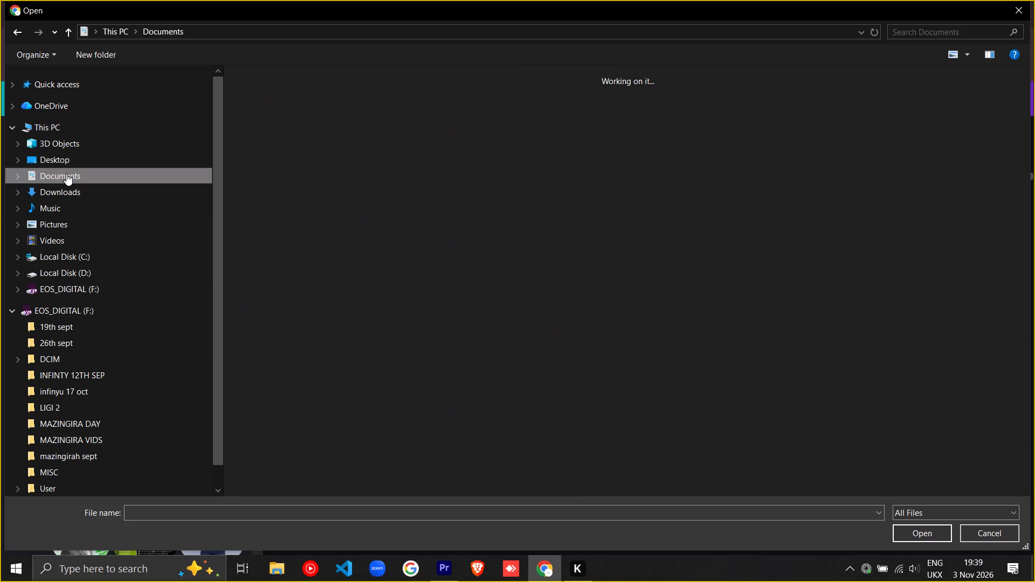
pyautogui.click(60, 273)
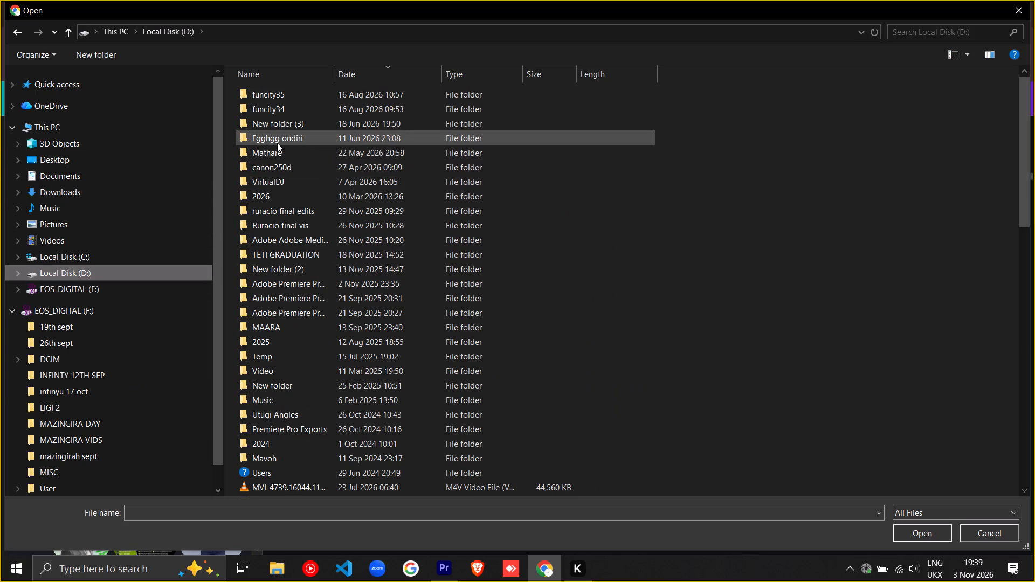
# Check the photos in the BHM vs Juja Sportiff folder inside the 2026 folder, and go back out of it.
pyautogui.doubleClick(275, 197)
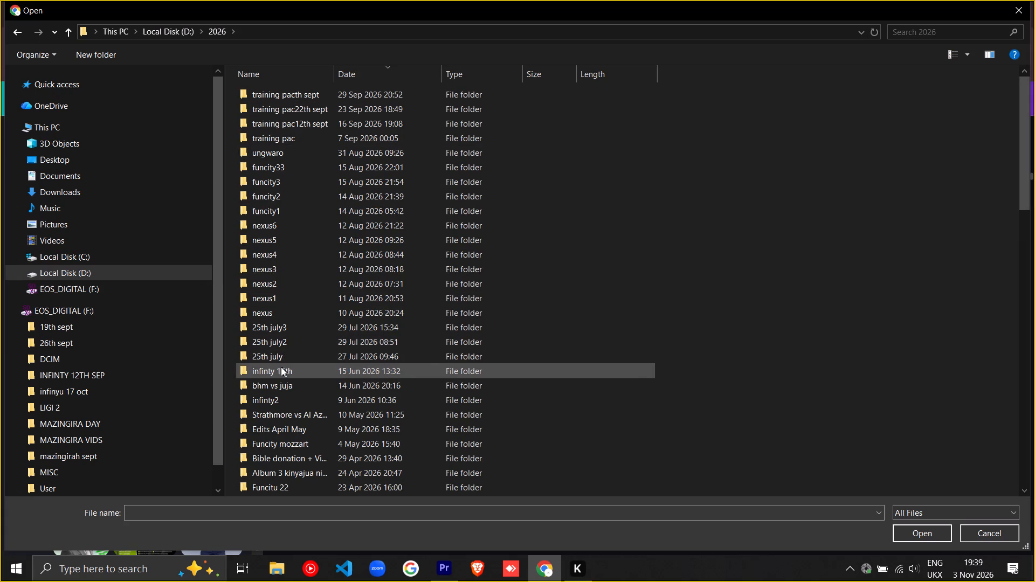
pyautogui.scroll(-2, 294, 454)
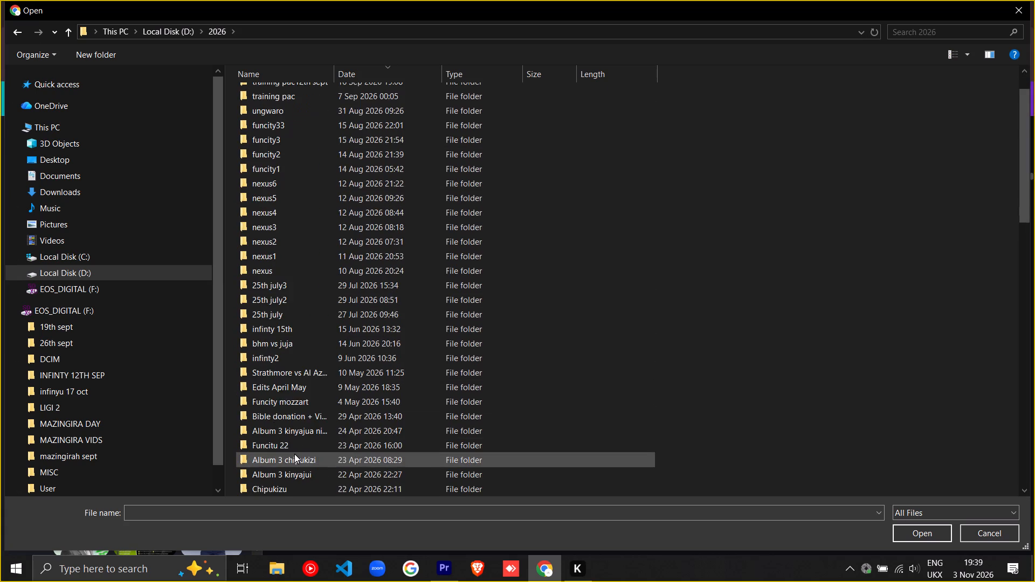
pyautogui.scroll(-6, 294, 454)
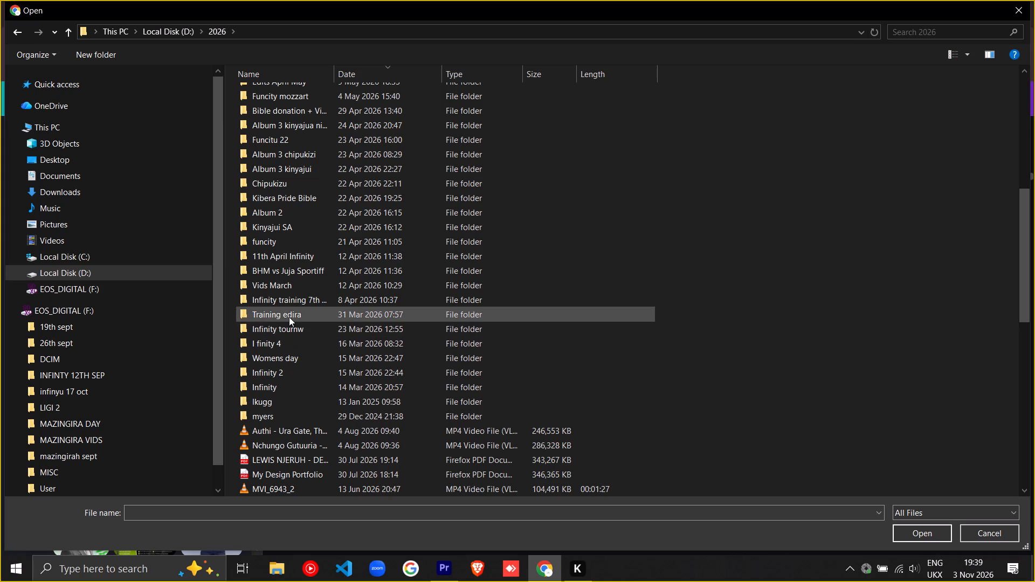
pyautogui.doubleClick(290, 273)
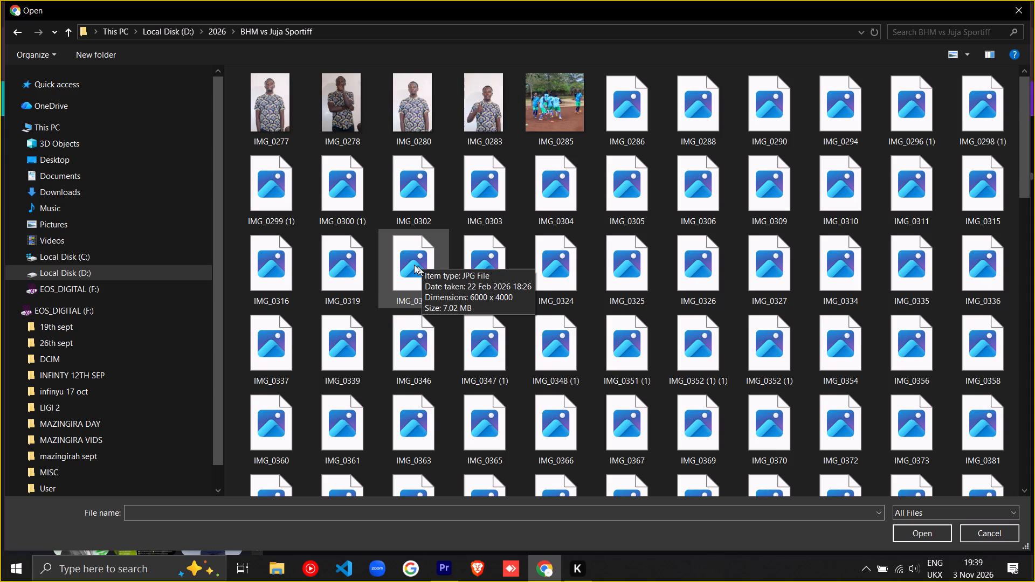
pyautogui.click(13, 34)
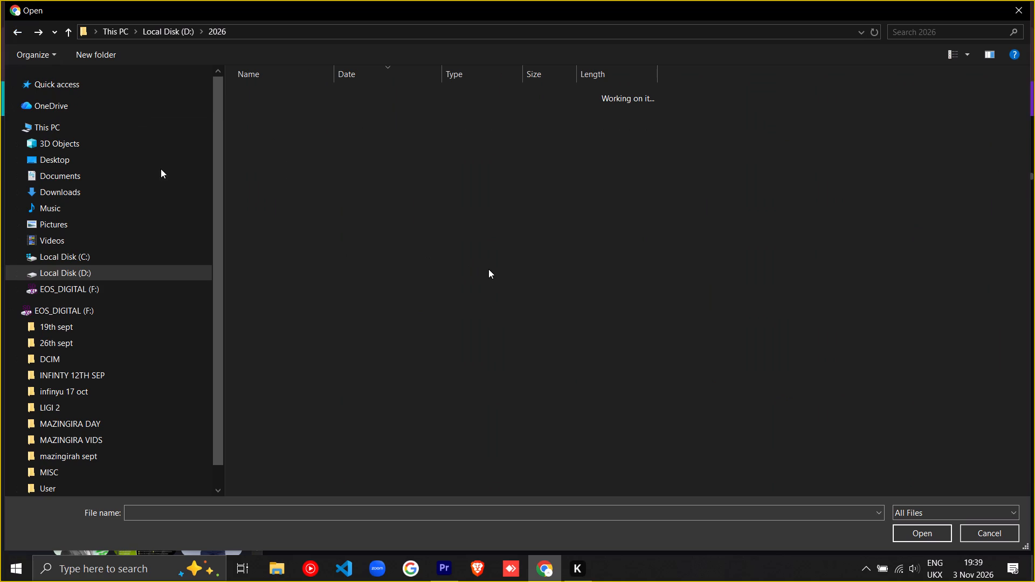
pyautogui.click(15, 34)
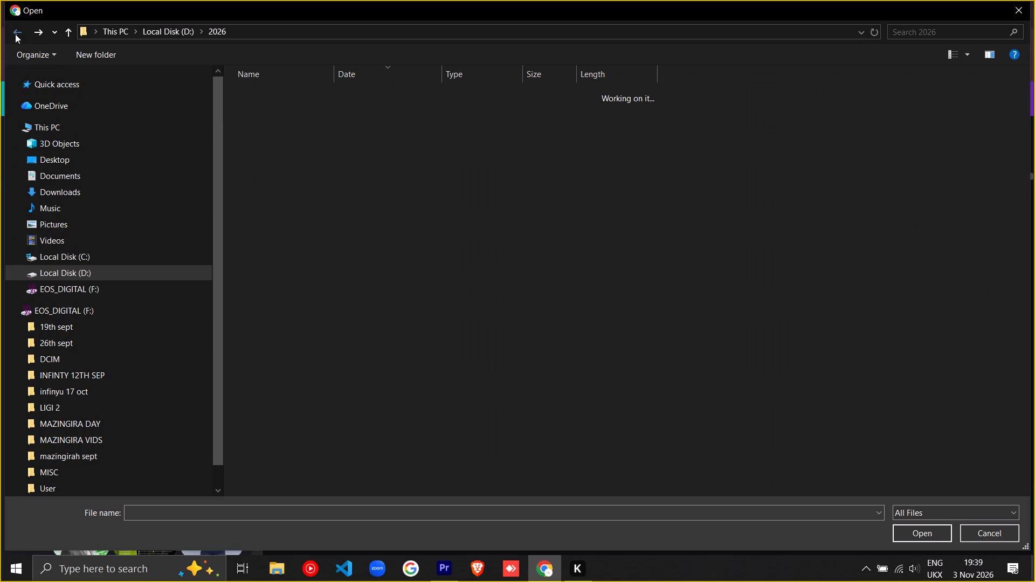
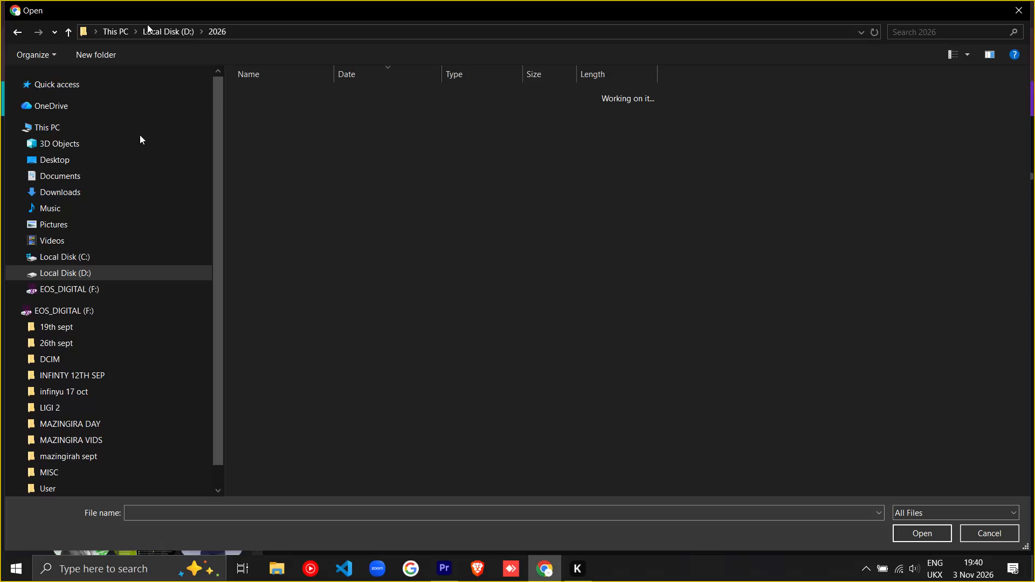
# Dismiss the file selection dialog without opening a file.
pyautogui.click(988, 535)
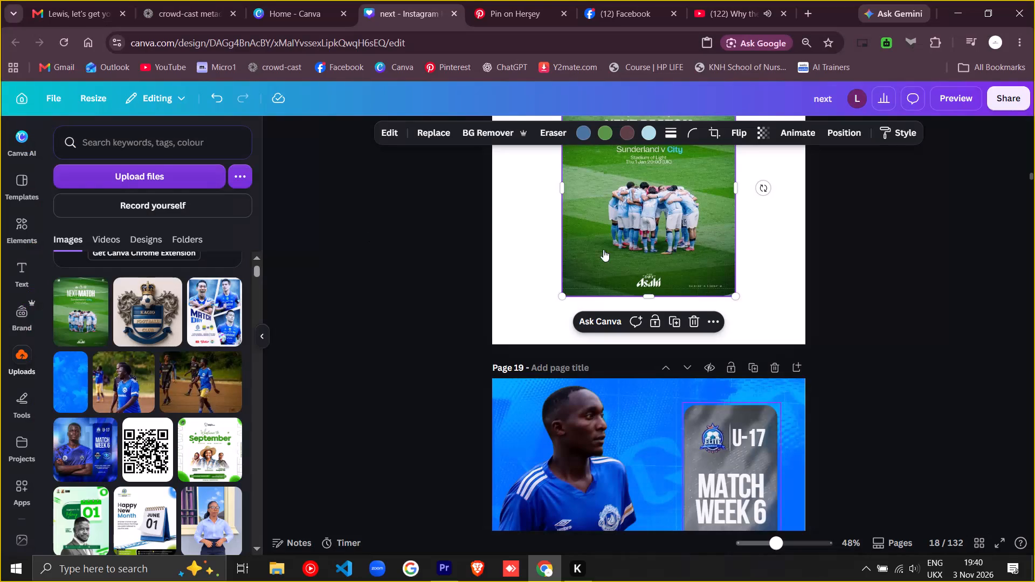
# Find the huddle photo of the team in blue shirts and yellow shorts among the uploads and add it to page 18.
pyautogui.scroll(-4, 131, 361)
pyautogui.scroll(1, 133, 368)
pyautogui.scroll(-5, 133, 369)
pyautogui.scroll(1, 147, 391)
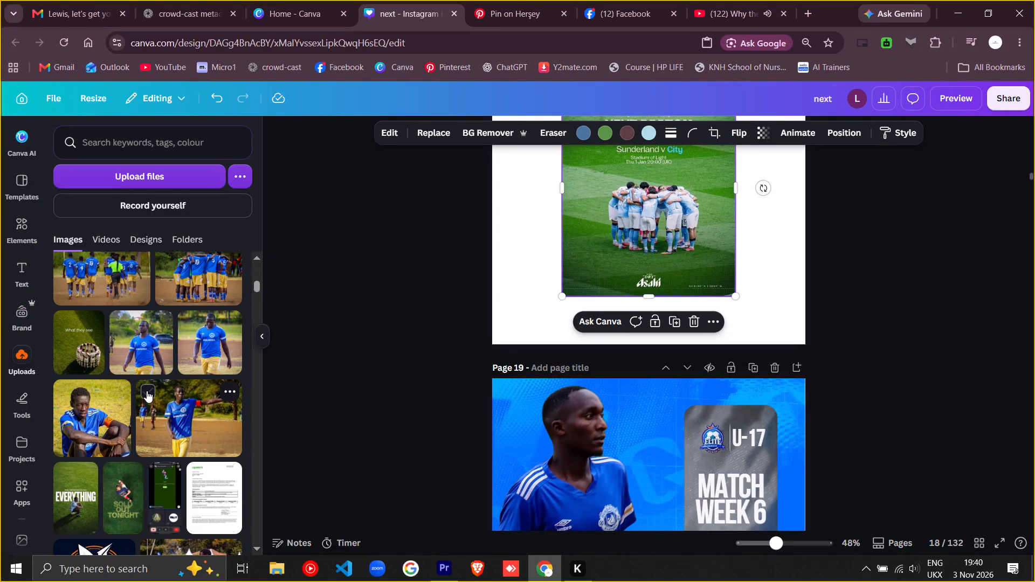
pyautogui.click(203, 337)
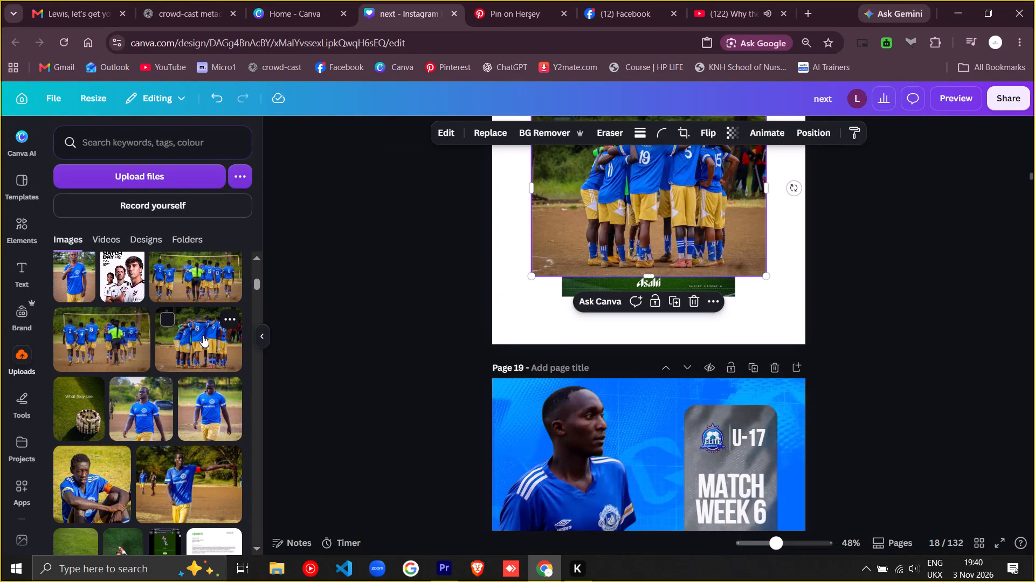
# Add a blank page directly after page 18.
pyautogui.scroll(5, 689, 310)
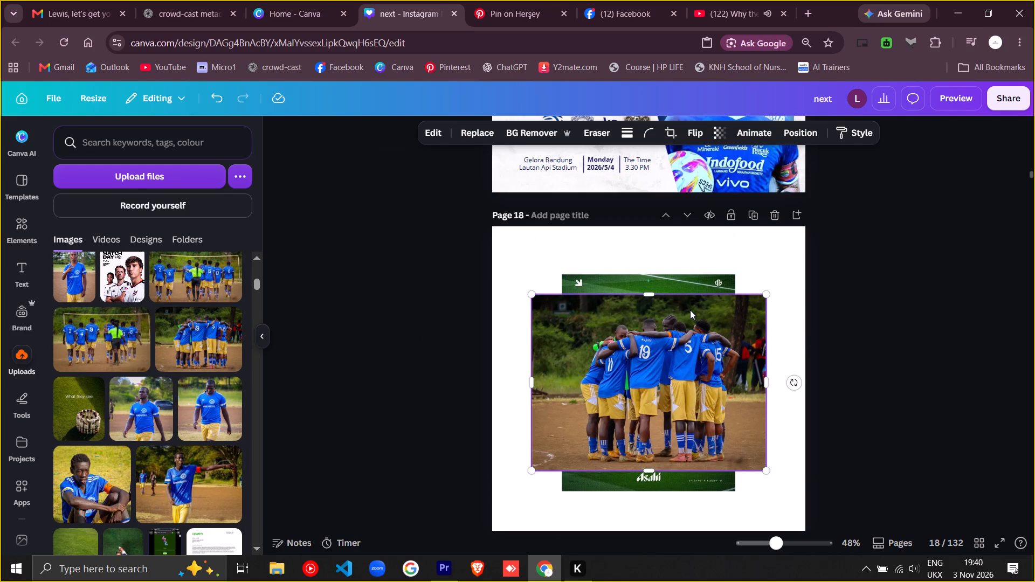
pyautogui.scroll(1, 751, 371)
pyautogui.scroll(-2, 751, 373)
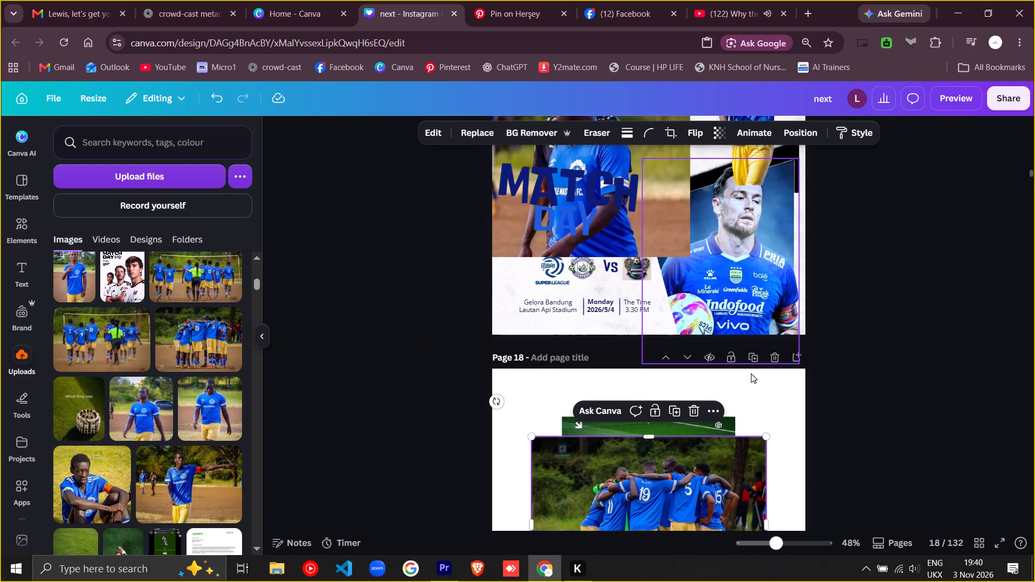
pyautogui.scroll(-4, 755, 376)
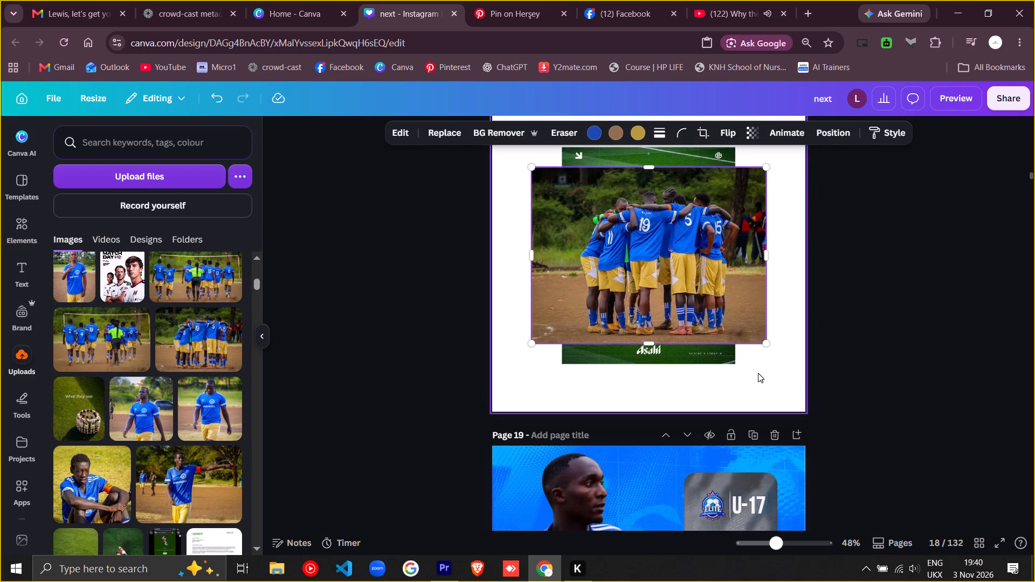
pyautogui.scroll(3, 758, 373)
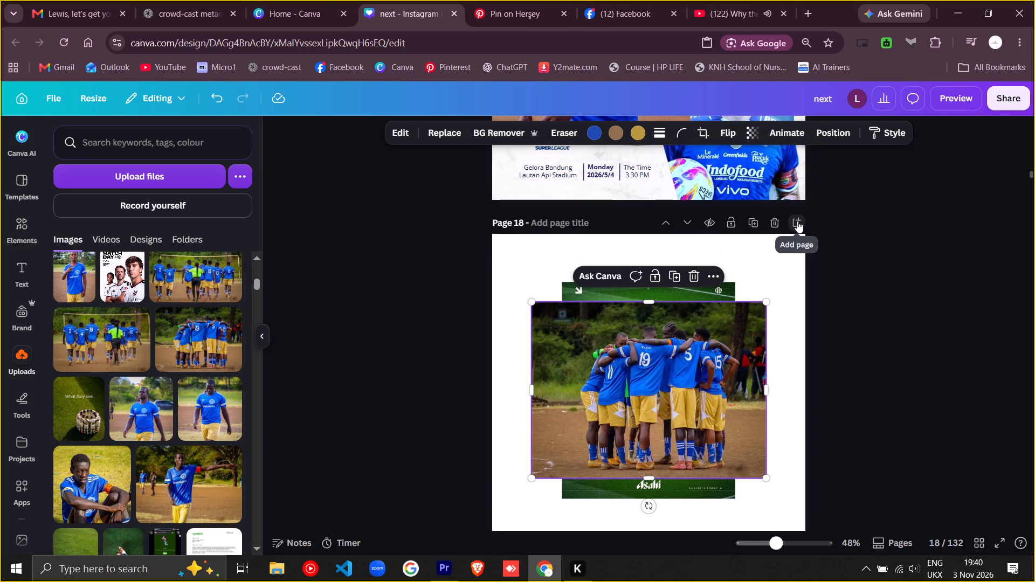
pyautogui.click(797, 221)
# Move the blue-and-yellow team huddle photo from page 18 onto the blank page 19.
pyautogui.scroll(-2, 712, 343)
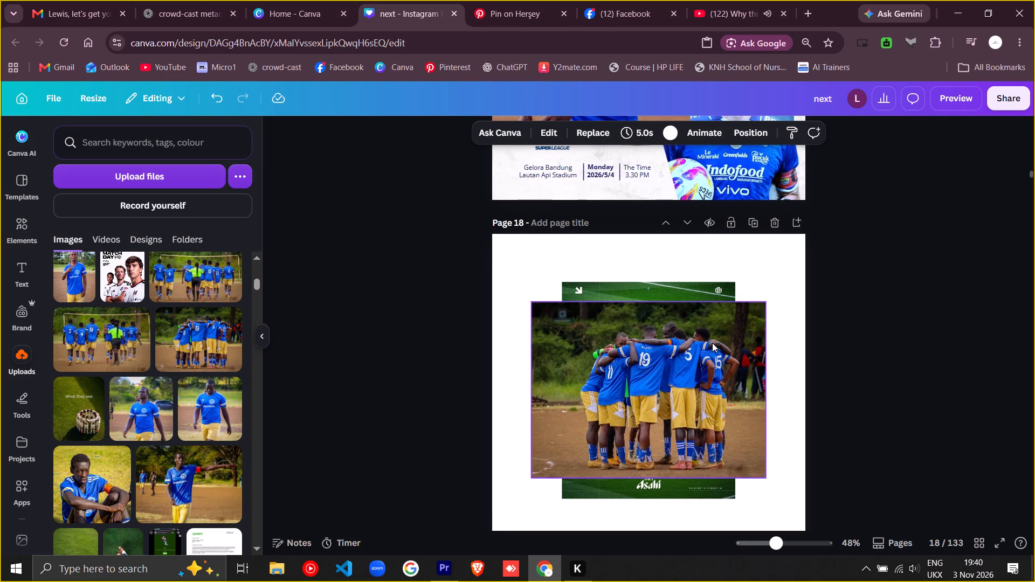
pyautogui.scroll(-1, 712, 343)
pyautogui.scroll(2, 713, 339)
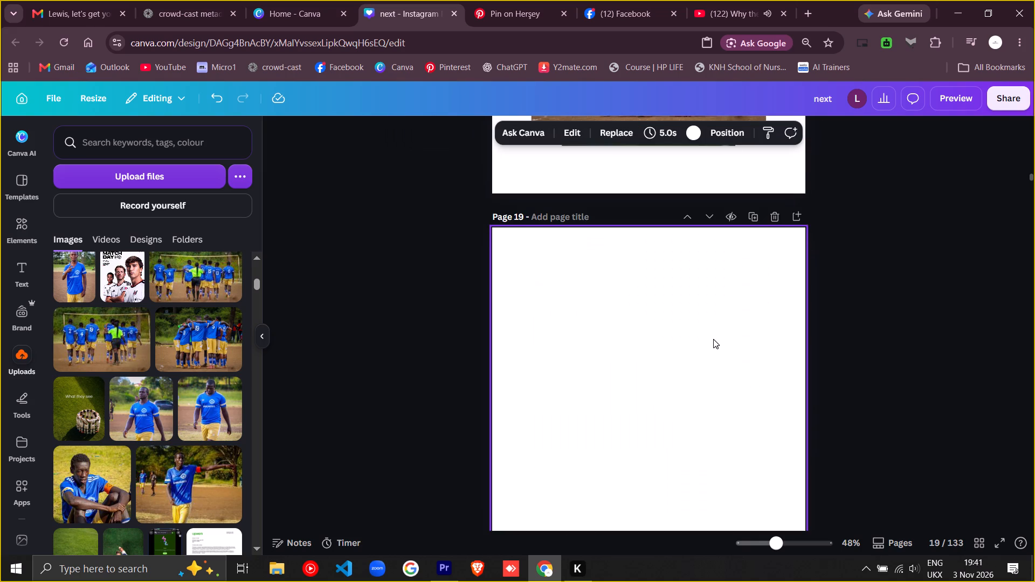
pyautogui.scroll(1, 713, 339)
pyautogui.moveTo(658, 190); pyautogui.dragTo(638, 342)
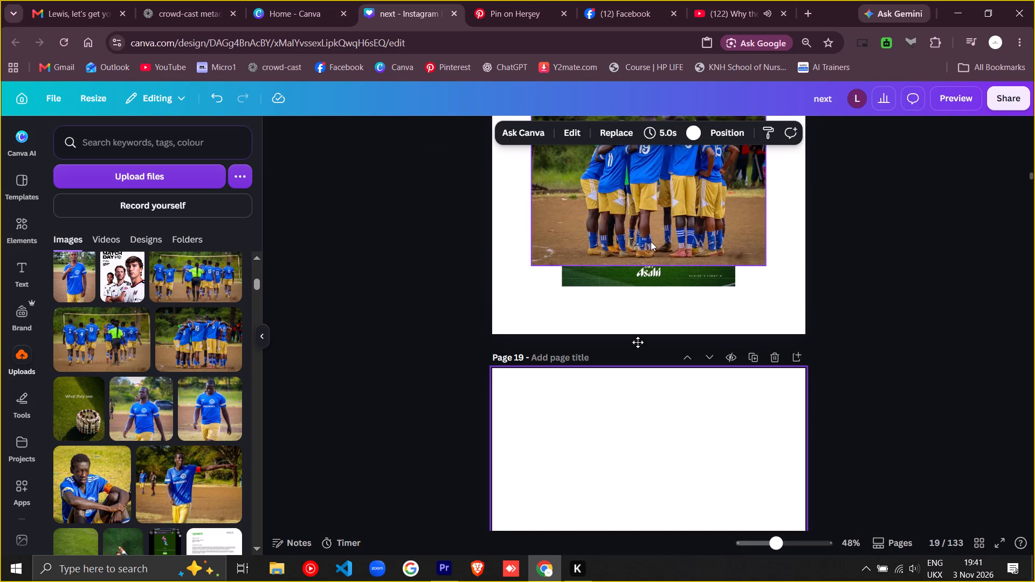
pyautogui.moveTo(638, 342); pyautogui.dragTo(650, 548)
# Set the Next Match poster image as the background of page 18.
pyautogui.scroll(1, 661, 368)
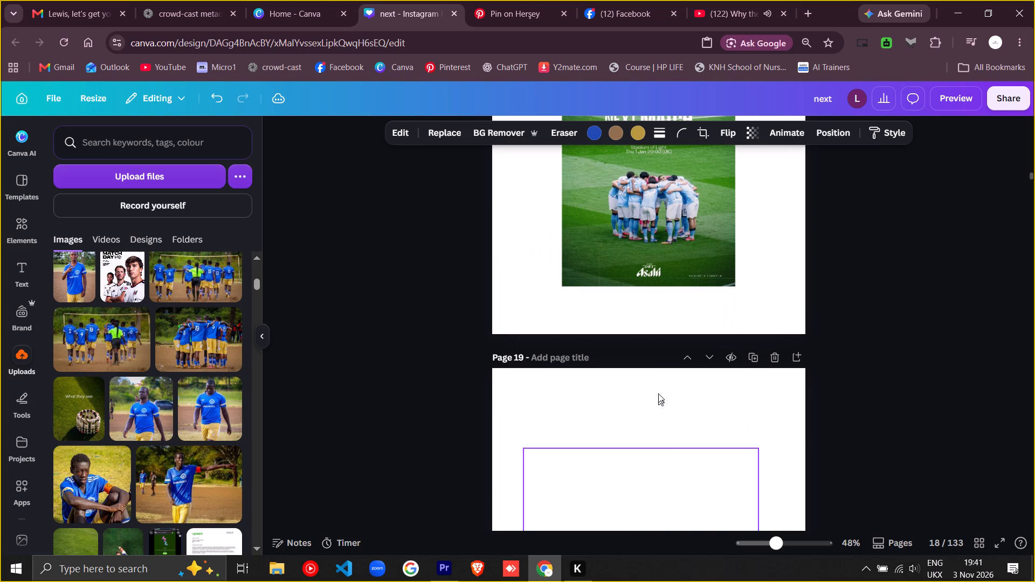
pyautogui.scroll(1, 658, 393)
pyautogui.scroll(-1, 661, 367)
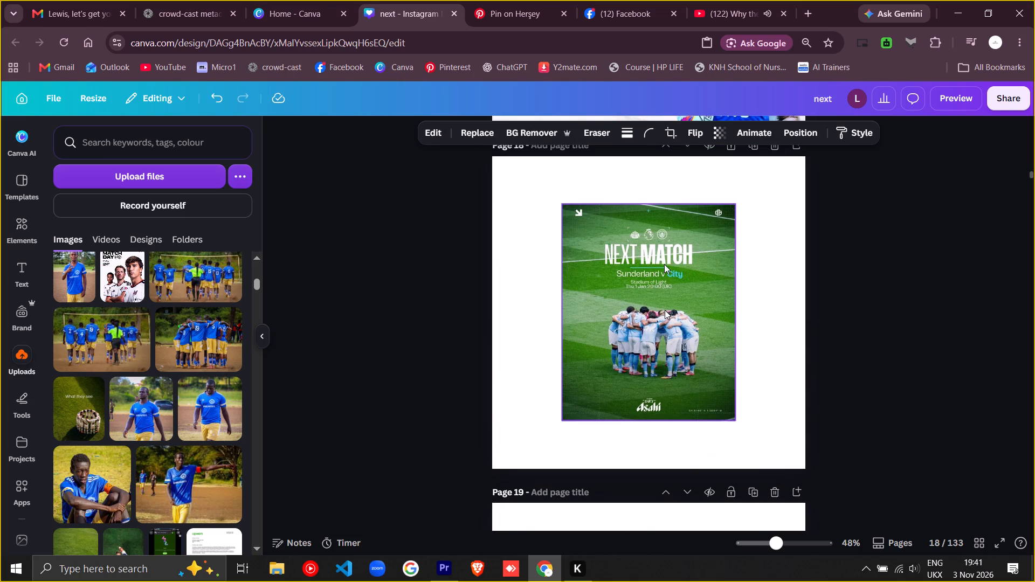
pyautogui.click(665, 260)
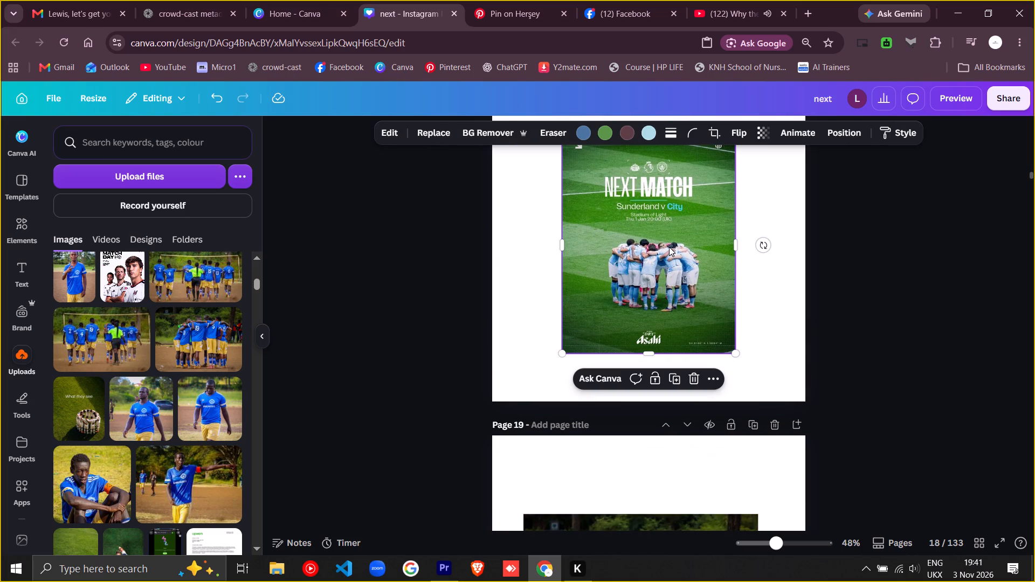
pyautogui.rightClick(669, 271)
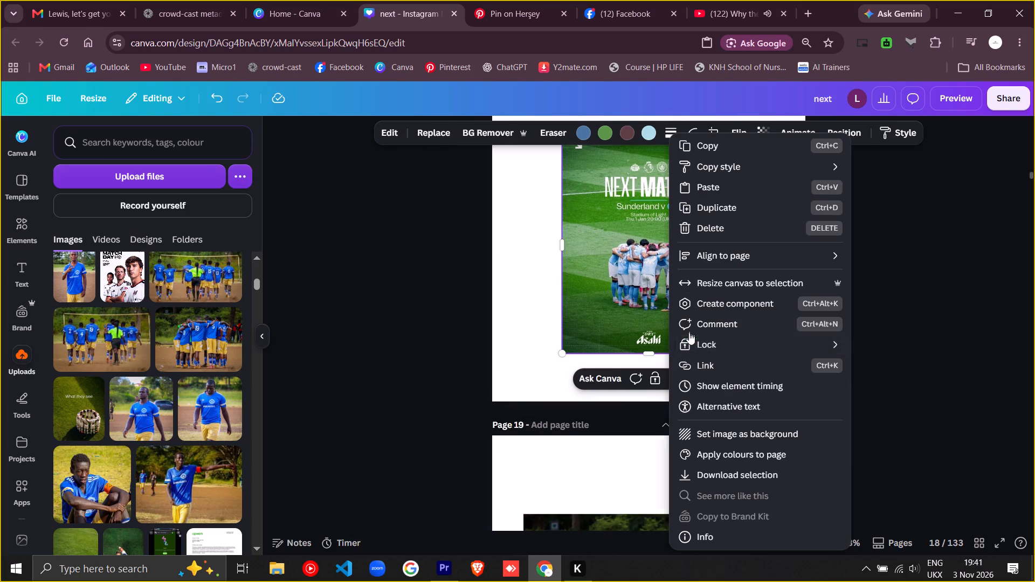
pyautogui.click(728, 438)
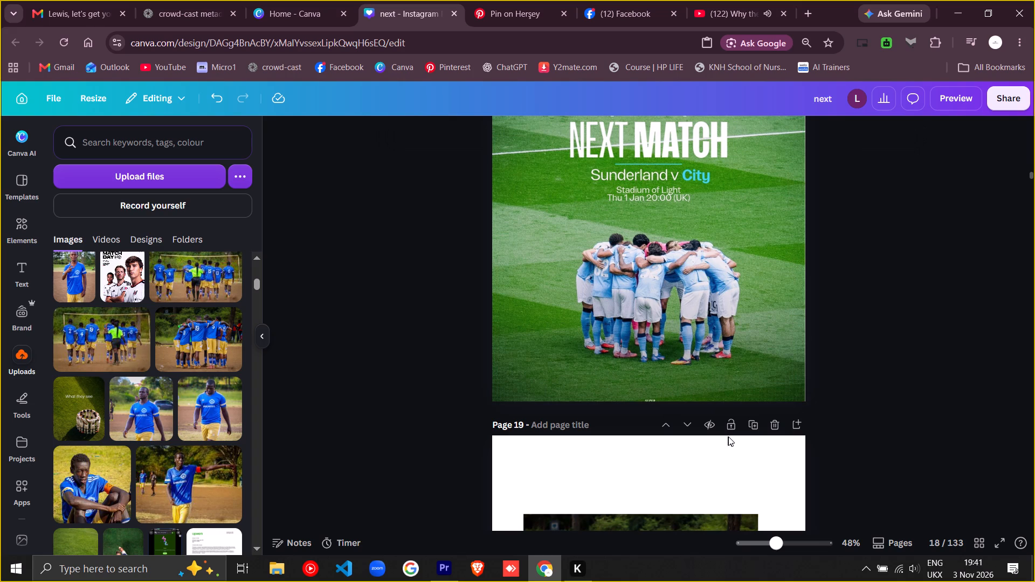
# Apply Magic Layers to page 18's Next Match background image to split it into editable layers.
pyautogui.scroll(1, 658, 290)
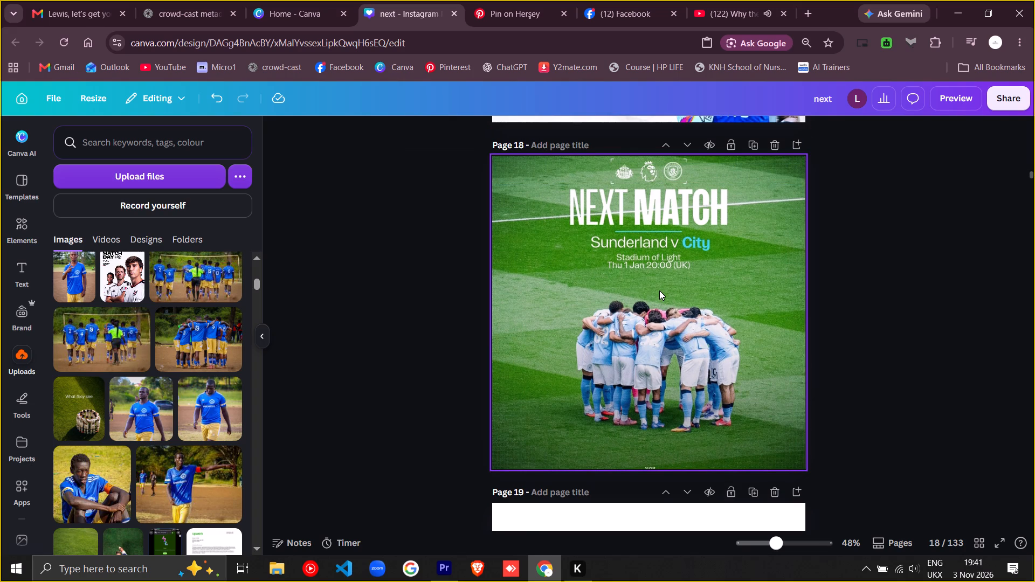
pyautogui.rightClick(661, 290)
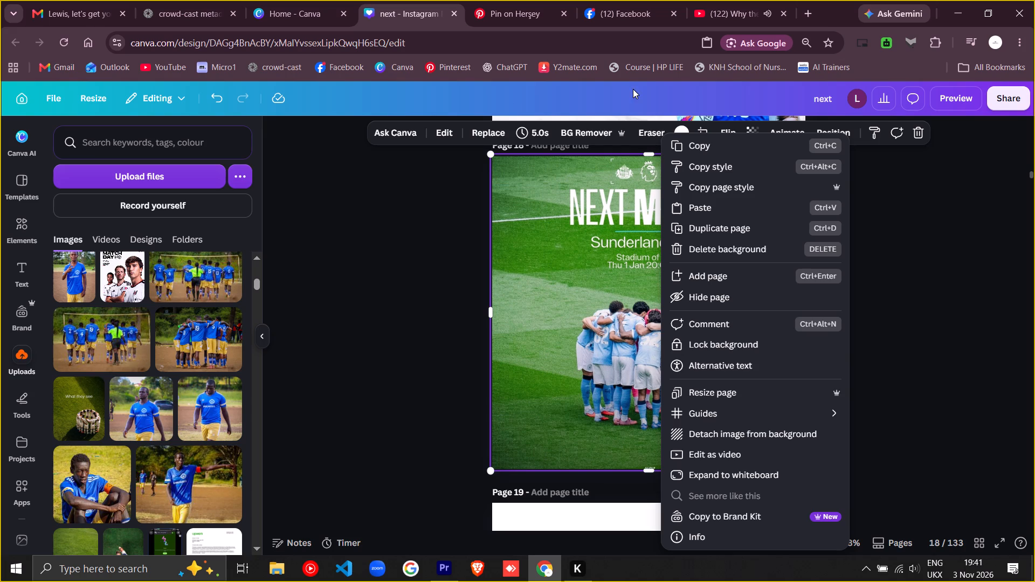
pyautogui.click(387, 244)
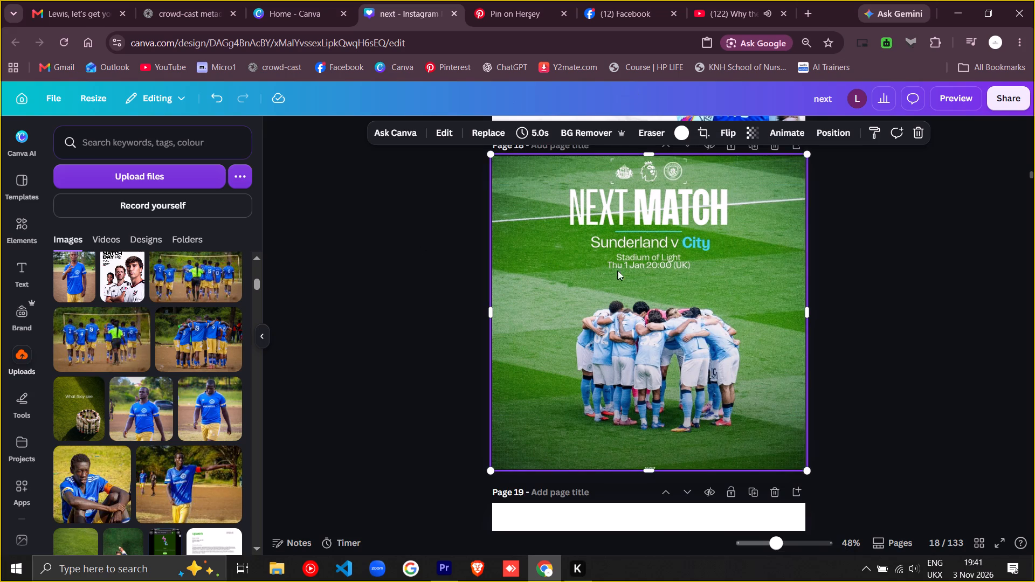
pyautogui.scroll(-4, 668, 354)
pyautogui.scroll(1, 671, 357)
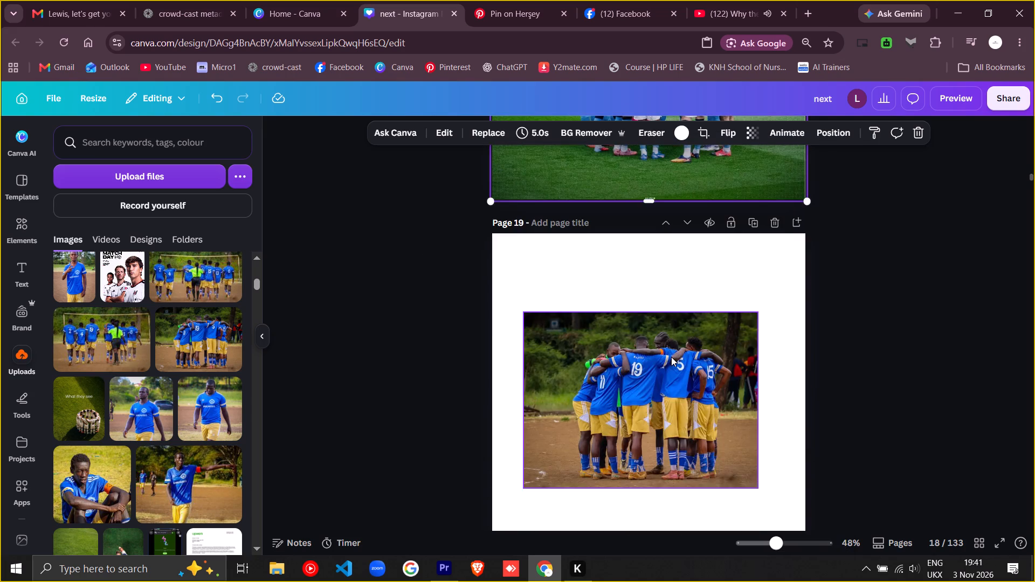
pyautogui.scroll(2, 671, 357)
pyautogui.scroll(2, 705, 230)
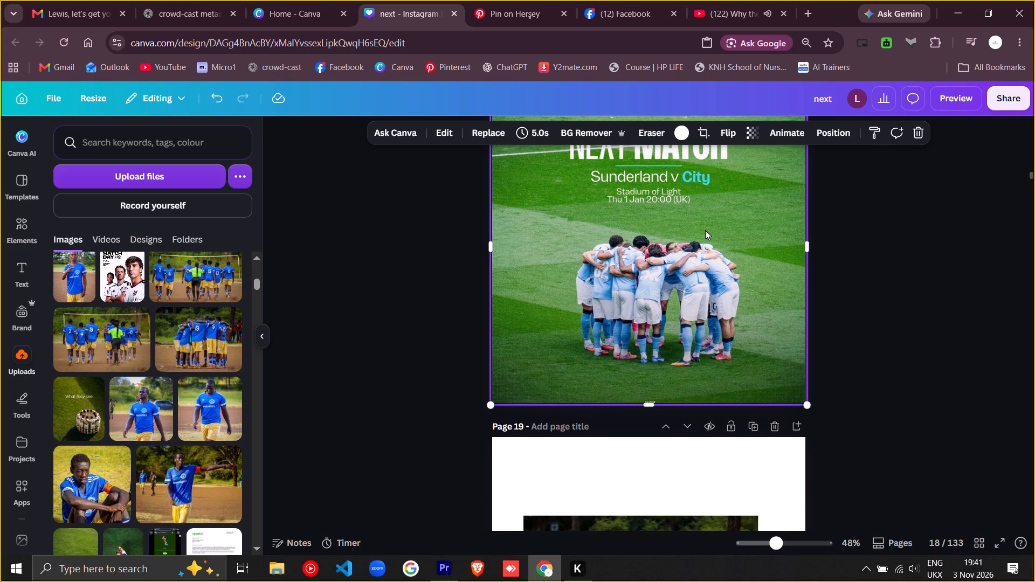
pyautogui.click(443, 133)
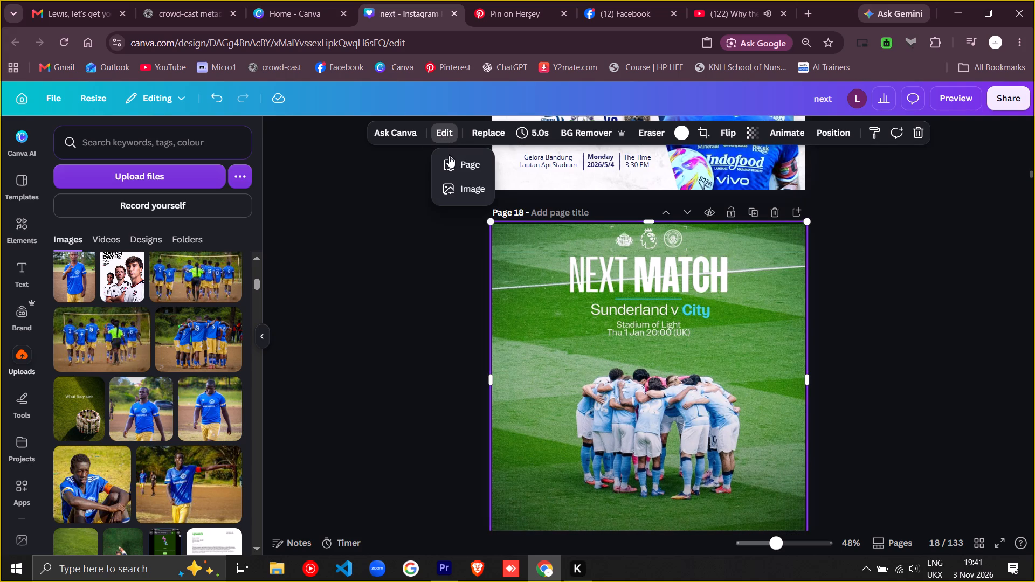
pyautogui.click(466, 191)
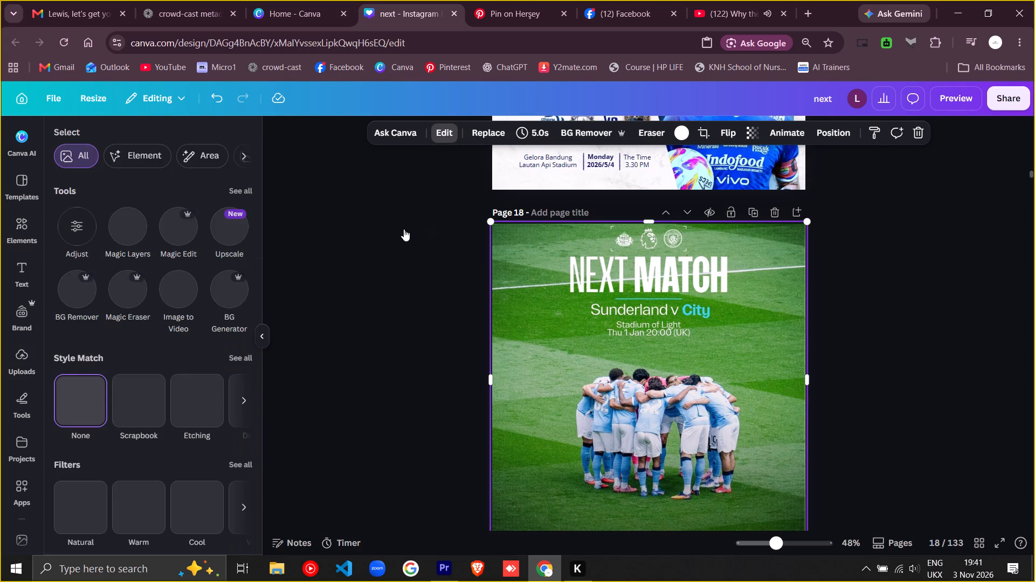
pyautogui.click(118, 262)
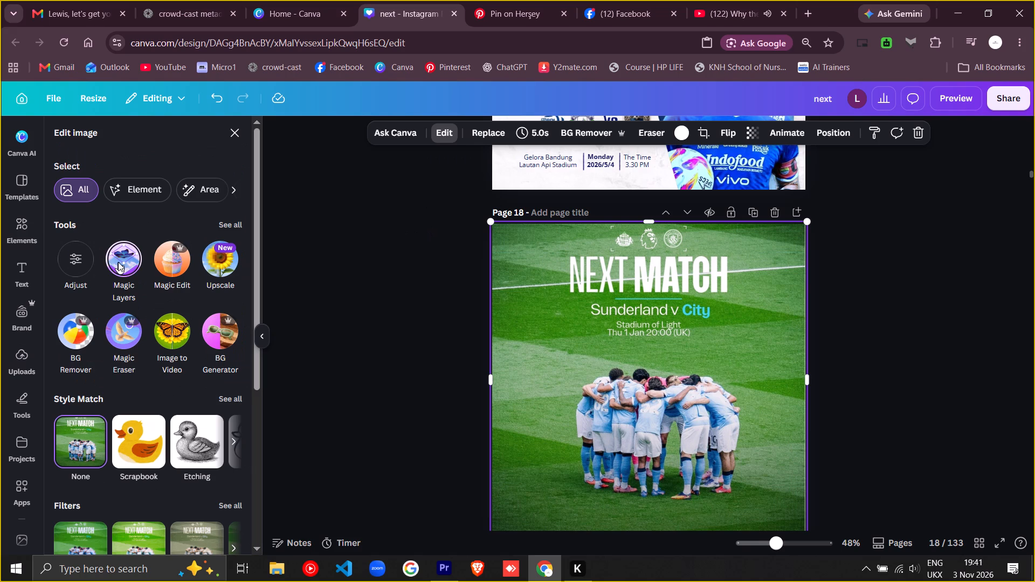
# Resize the canvas of page 19 to fit the team huddle photo.
pyautogui.scroll(-5, 723, 327)
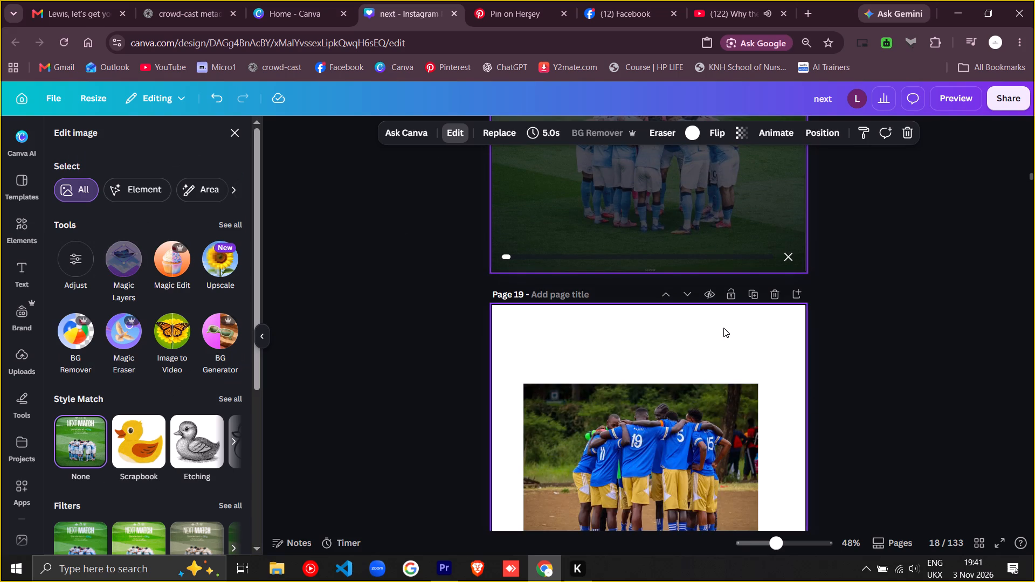
pyautogui.scroll(3, 591, 298)
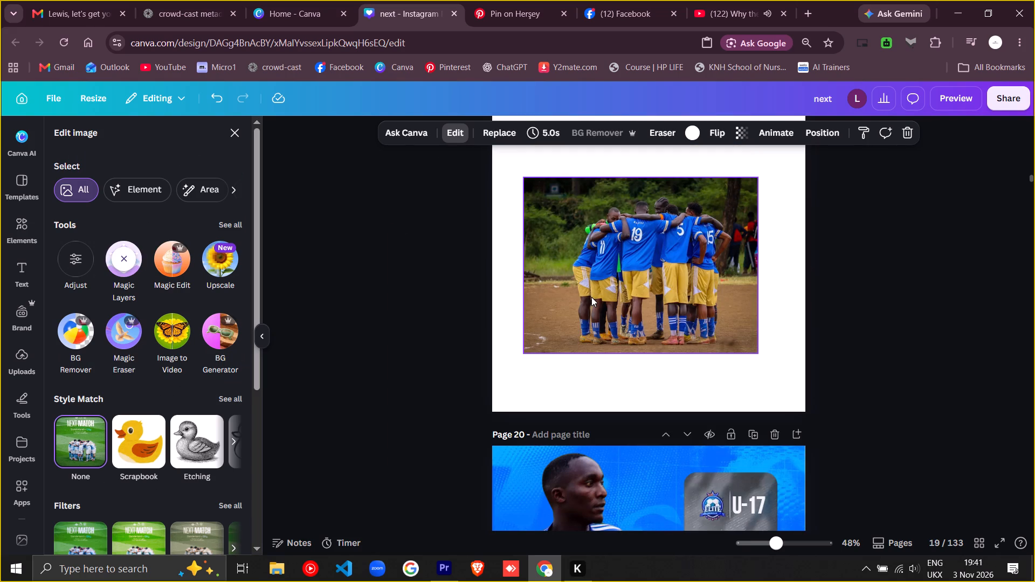
pyautogui.click(552, 262)
pyautogui.scroll(1, 557, 264)
pyautogui.rightClick(557, 264)
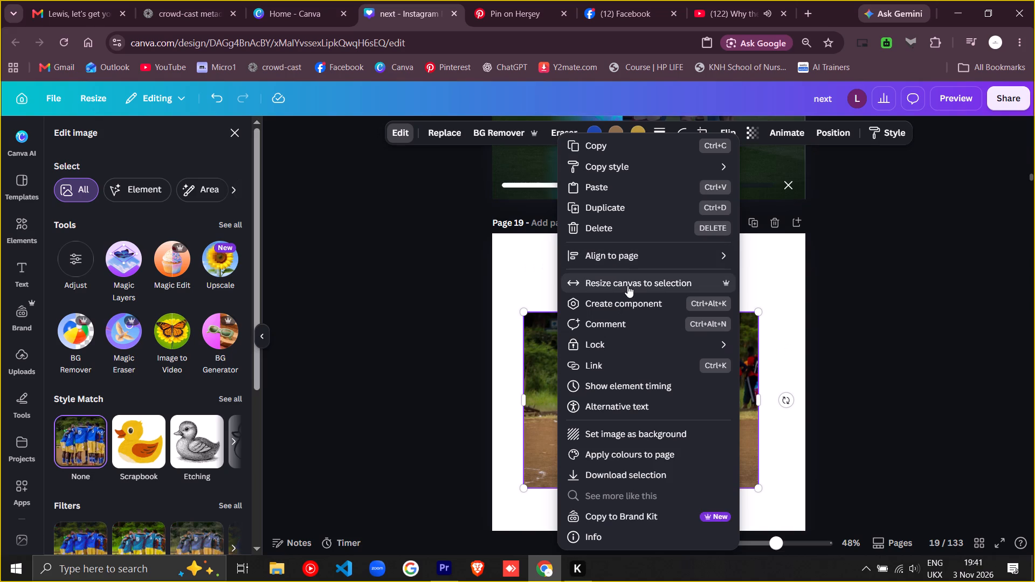
pyautogui.click(627, 286)
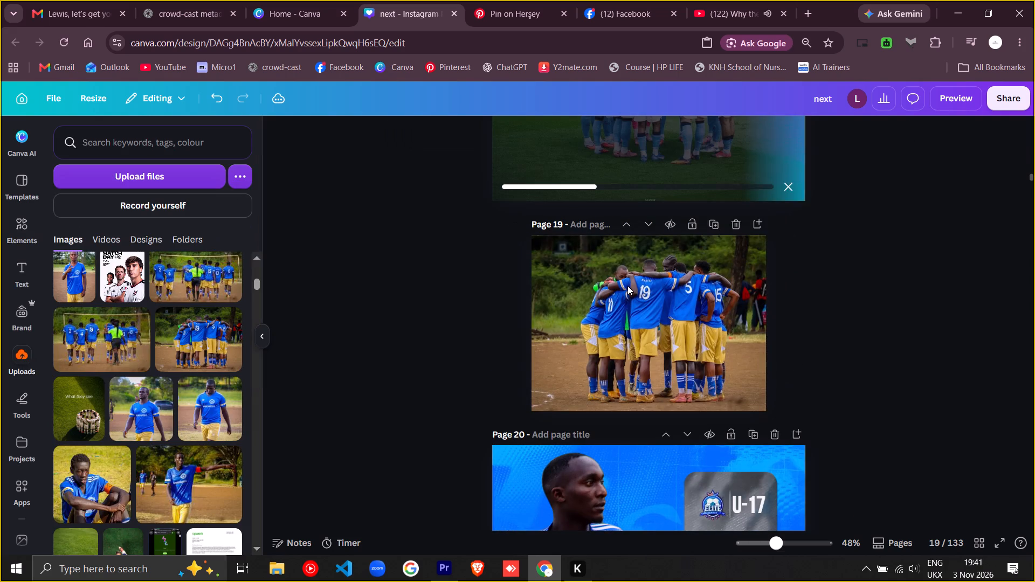
# Examine pages 18 and 19, checking the layer split of the Next Match poster and the resized photo page.
pyautogui.scroll(5, 628, 277)
pyautogui.scroll(-3, 628, 275)
pyautogui.scroll(1, 628, 275)
pyautogui.scroll(-5, 628, 275)
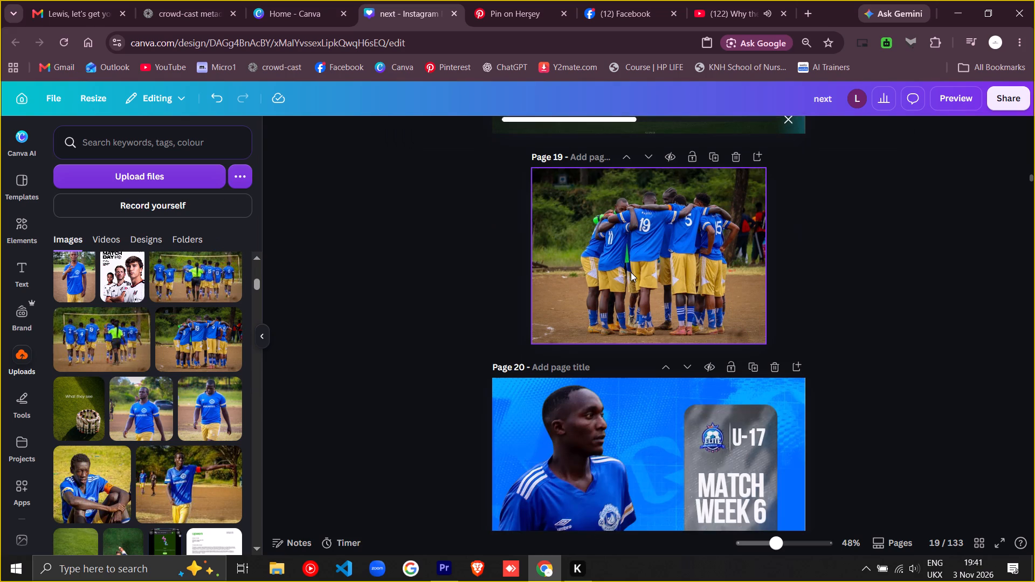
pyautogui.click(653, 220)
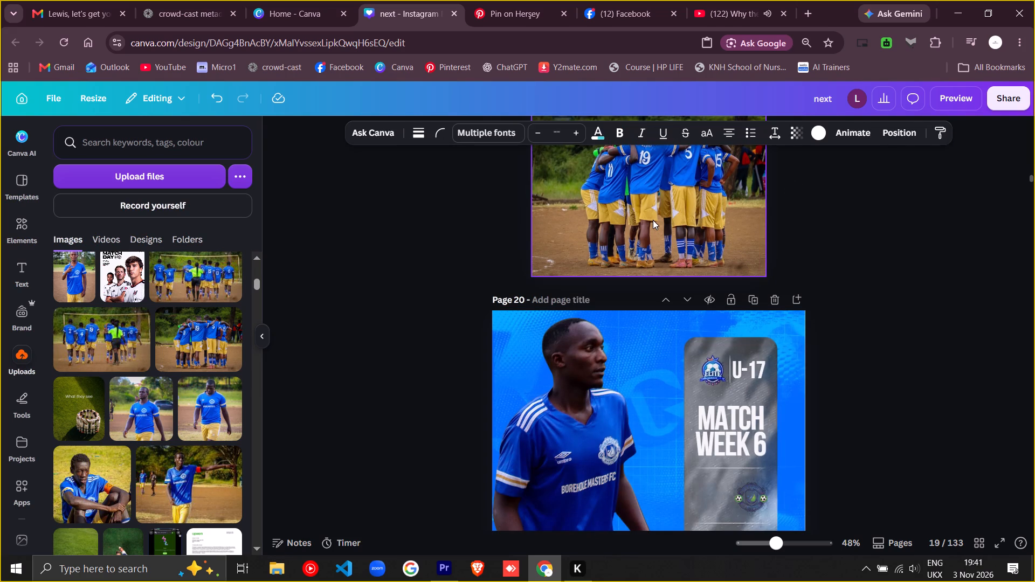
pyautogui.scroll(9, 653, 220)
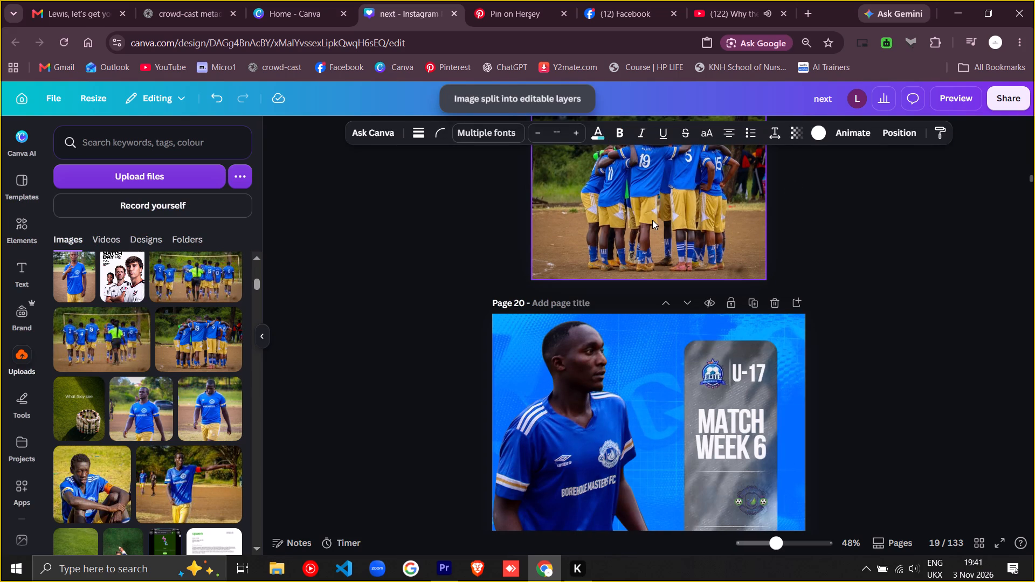
pyautogui.scroll(-3, 650, 233)
pyautogui.scroll(1, 650, 235)
pyautogui.scroll(-3, 650, 235)
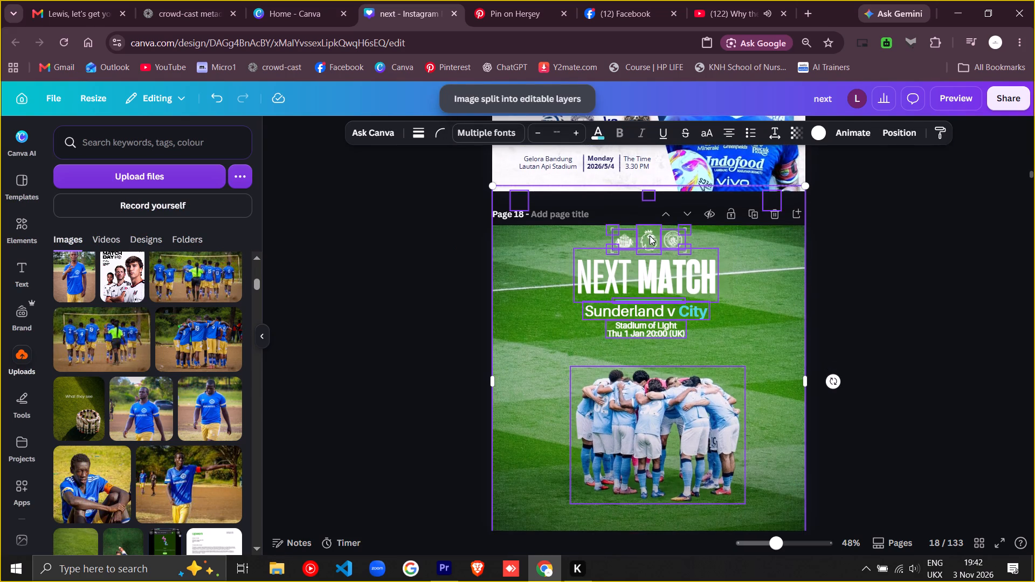
pyautogui.scroll(-1, 650, 235)
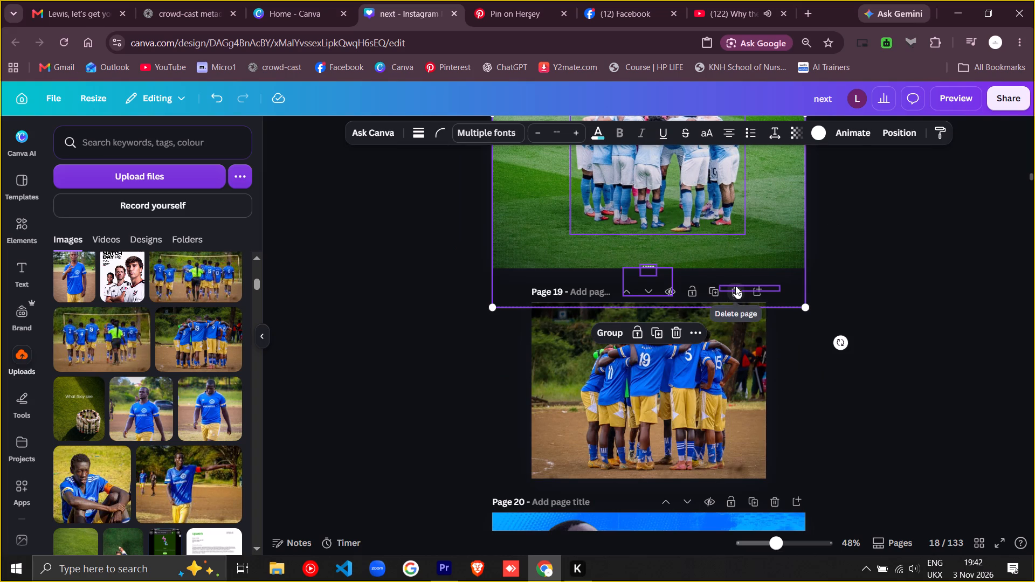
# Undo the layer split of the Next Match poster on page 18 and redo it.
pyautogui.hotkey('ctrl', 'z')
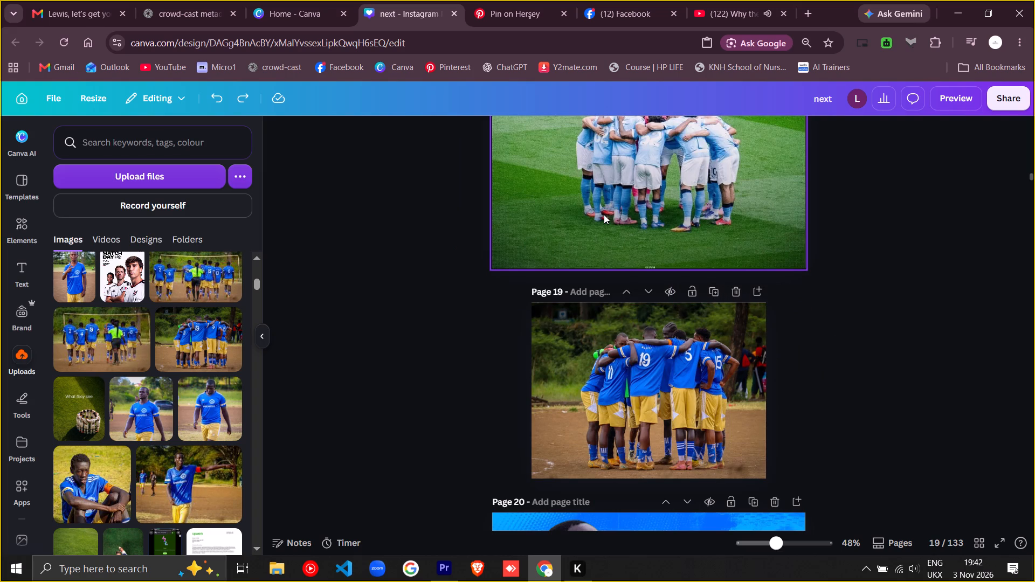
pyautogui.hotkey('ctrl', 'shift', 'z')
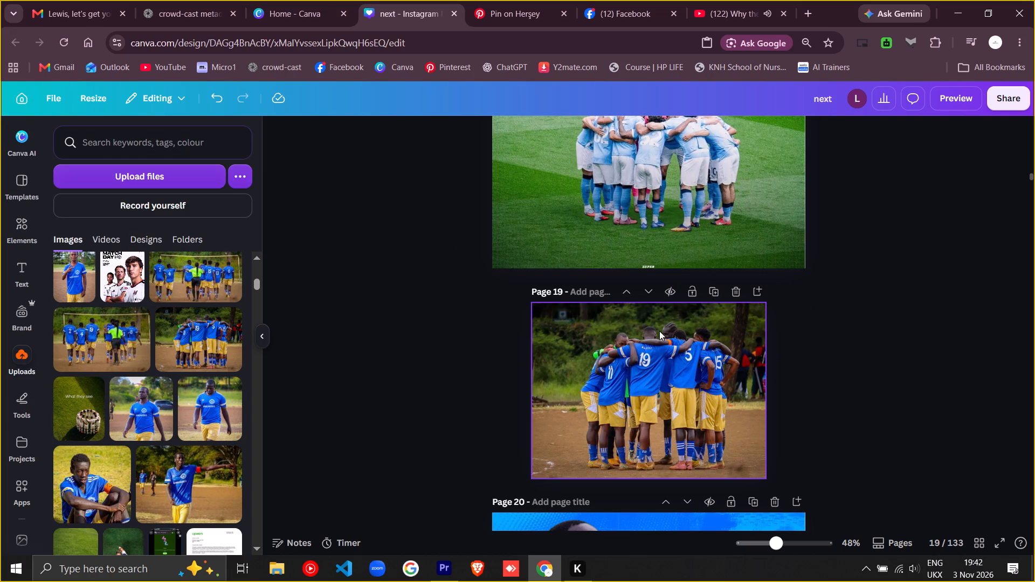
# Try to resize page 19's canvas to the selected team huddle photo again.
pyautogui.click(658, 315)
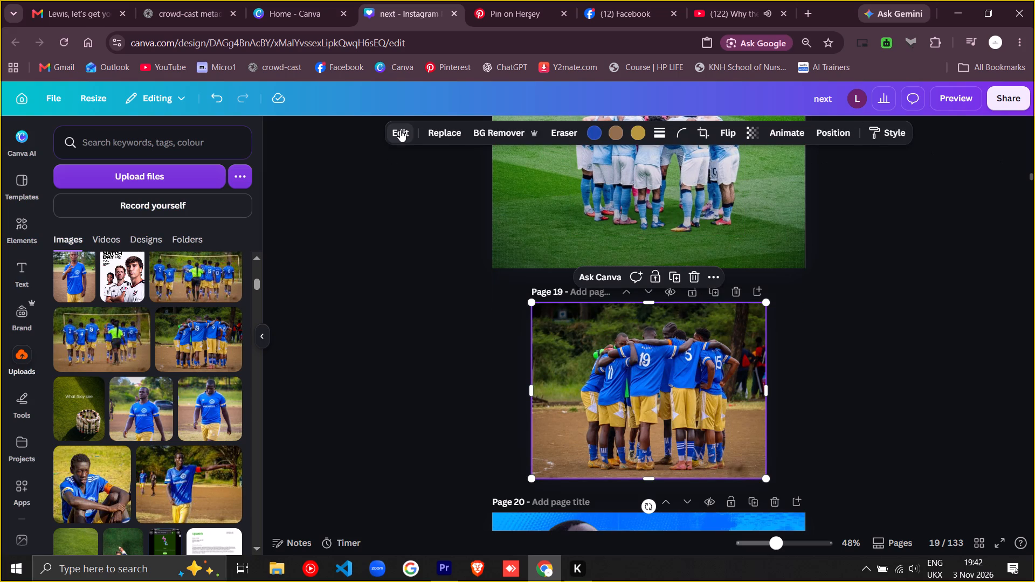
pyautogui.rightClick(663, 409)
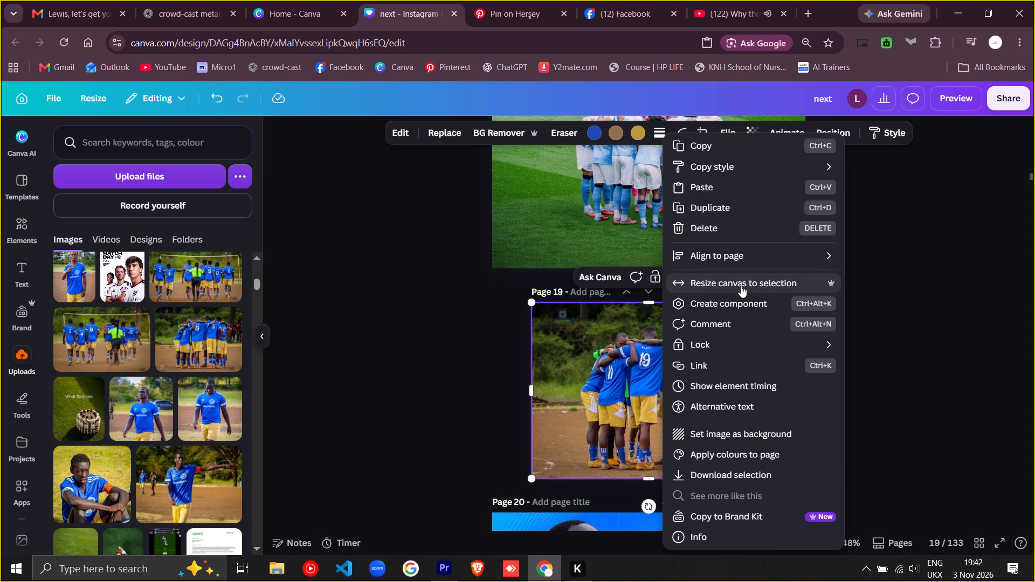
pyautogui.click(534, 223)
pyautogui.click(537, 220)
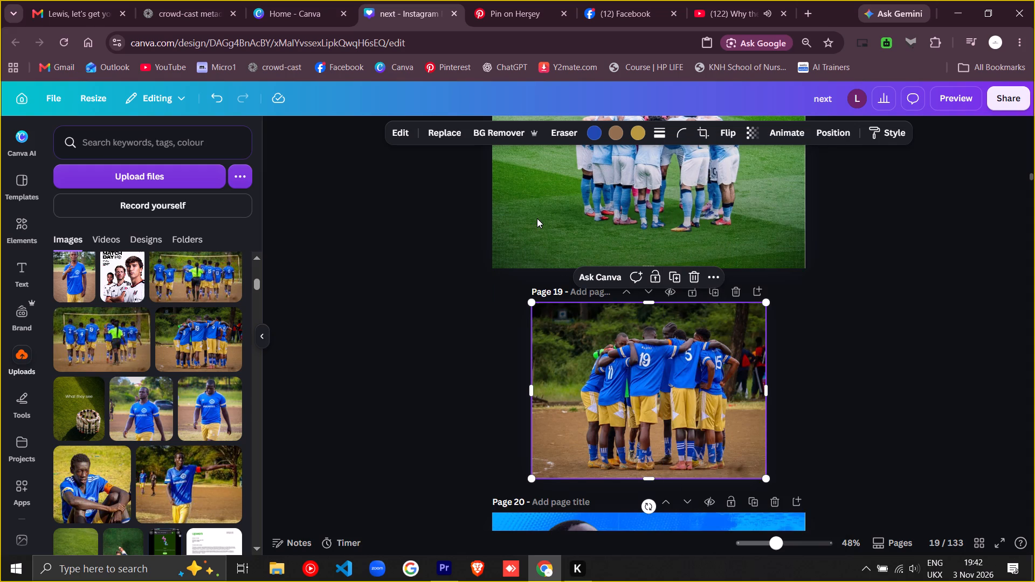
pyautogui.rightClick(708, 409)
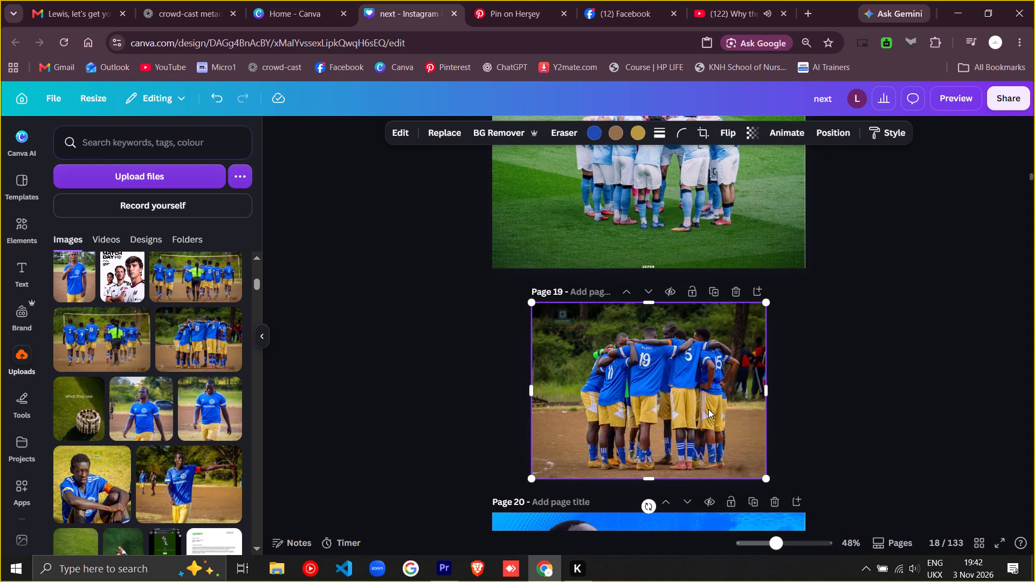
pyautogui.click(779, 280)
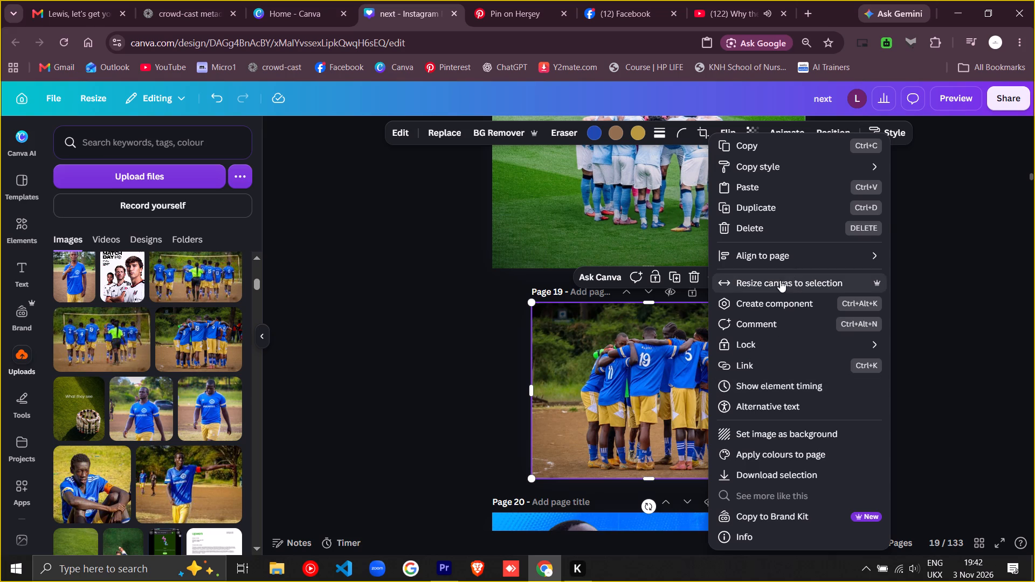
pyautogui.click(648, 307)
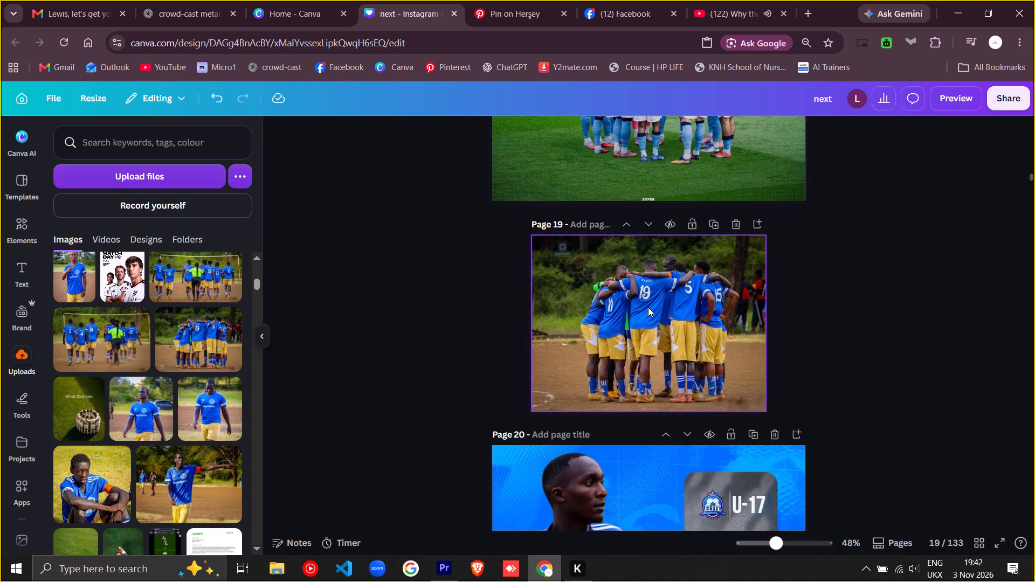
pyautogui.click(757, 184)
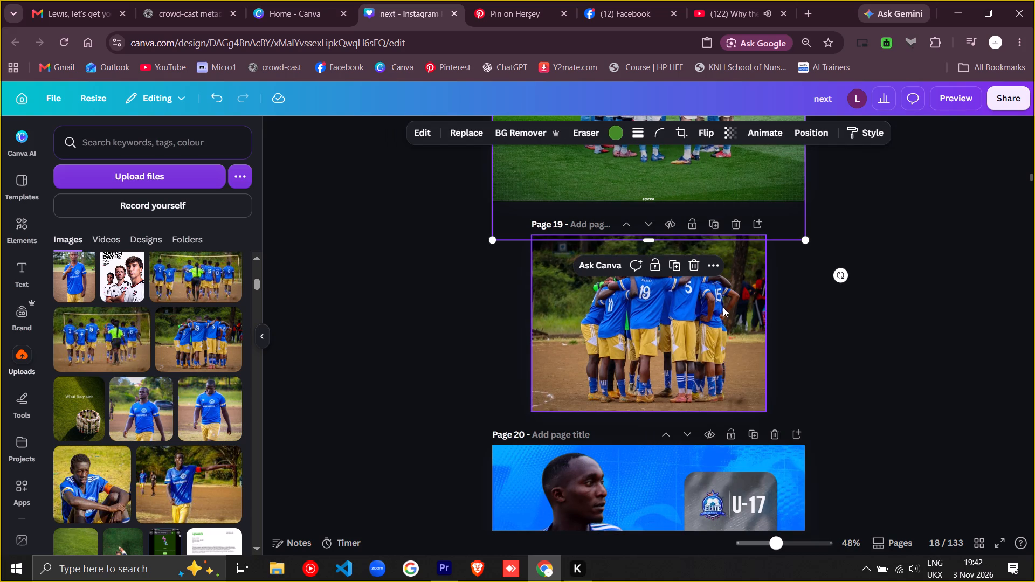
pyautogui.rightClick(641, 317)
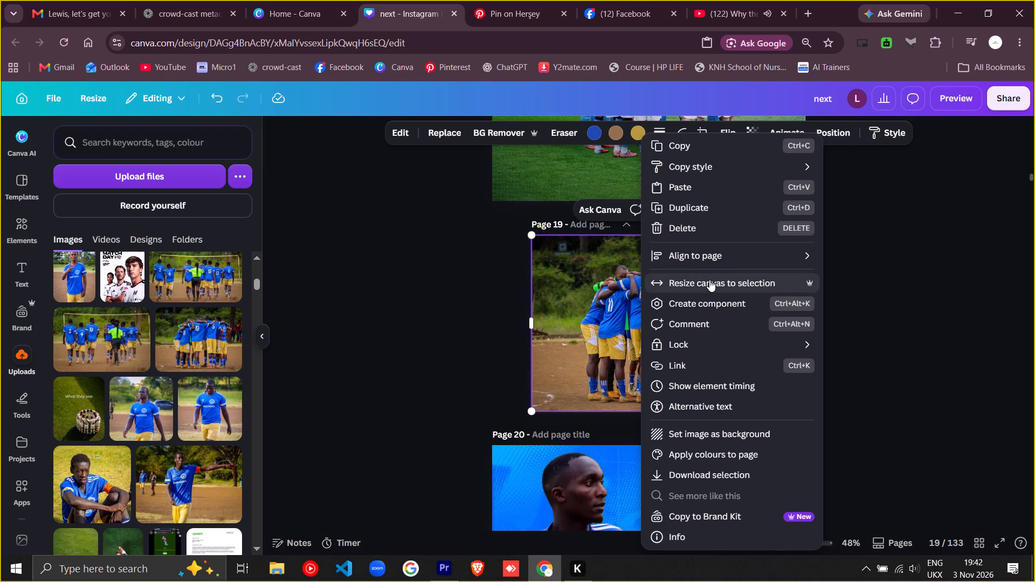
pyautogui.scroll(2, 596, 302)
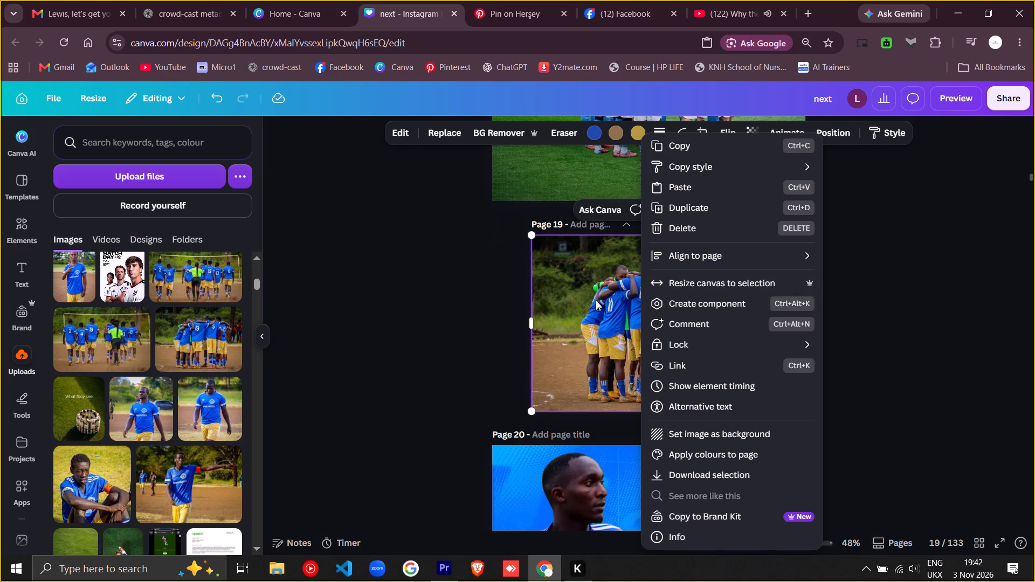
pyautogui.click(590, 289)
# Delete page 19, which holds the team huddle photo on its resized canvas.
pyautogui.scroll(2, 698, 311)
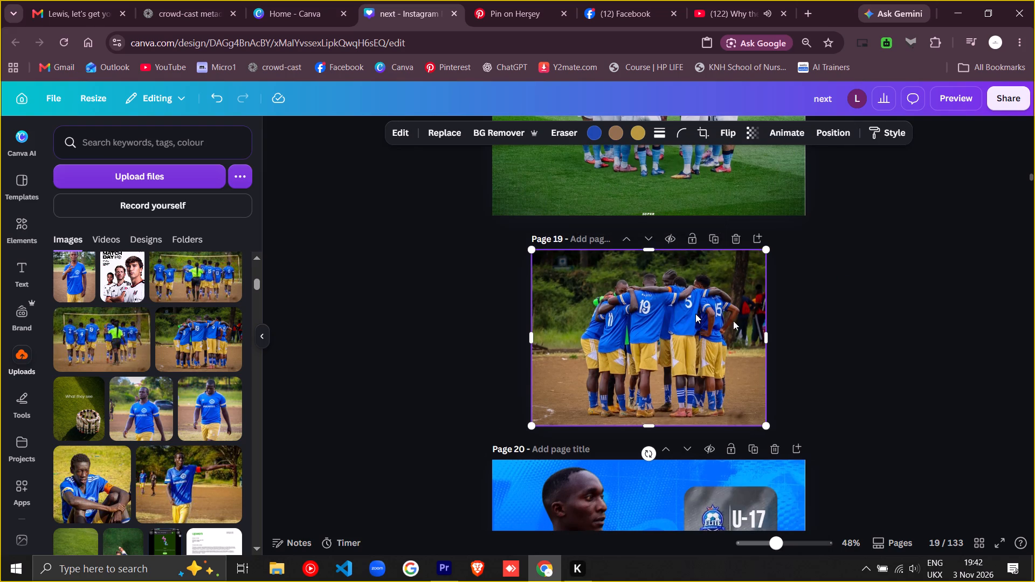
pyautogui.click(737, 357)
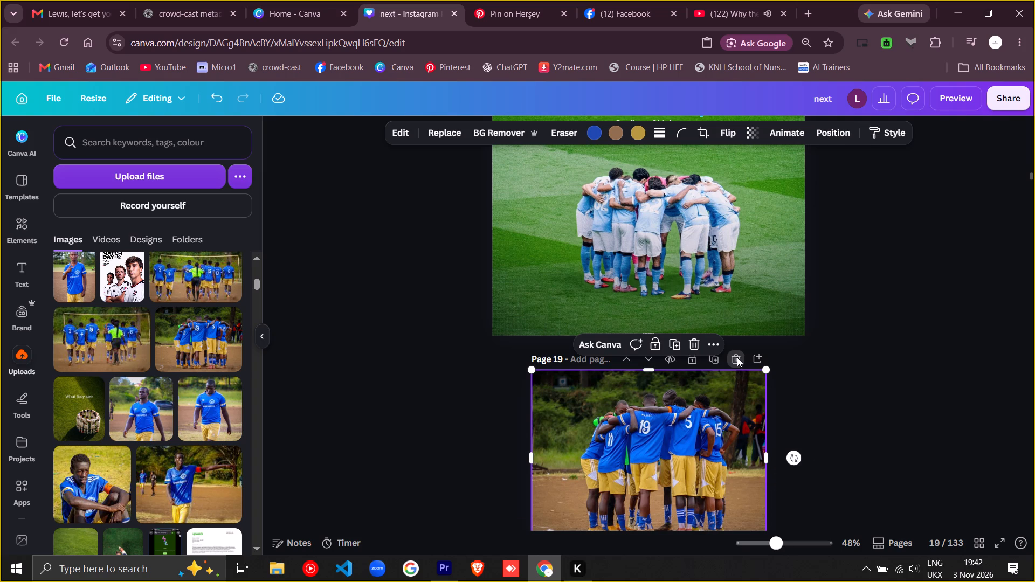
# Add a blank page after the Match Day design on page 17.
pyautogui.scroll(4, 746, 261)
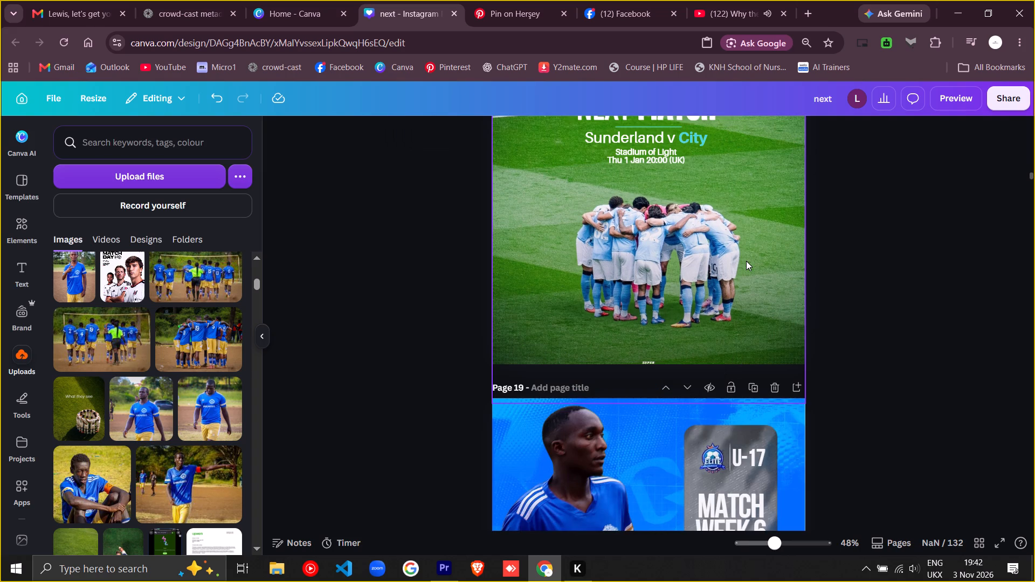
pyautogui.scroll(3, 746, 261)
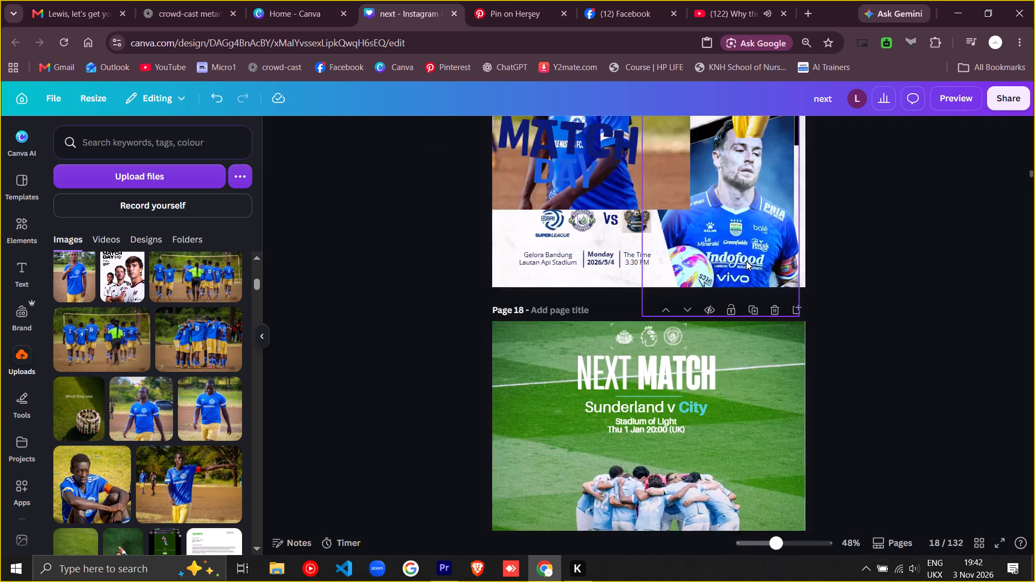
pyautogui.scroll(-1, 746, 261)
pyautogui.scroll(1, 746, 261)
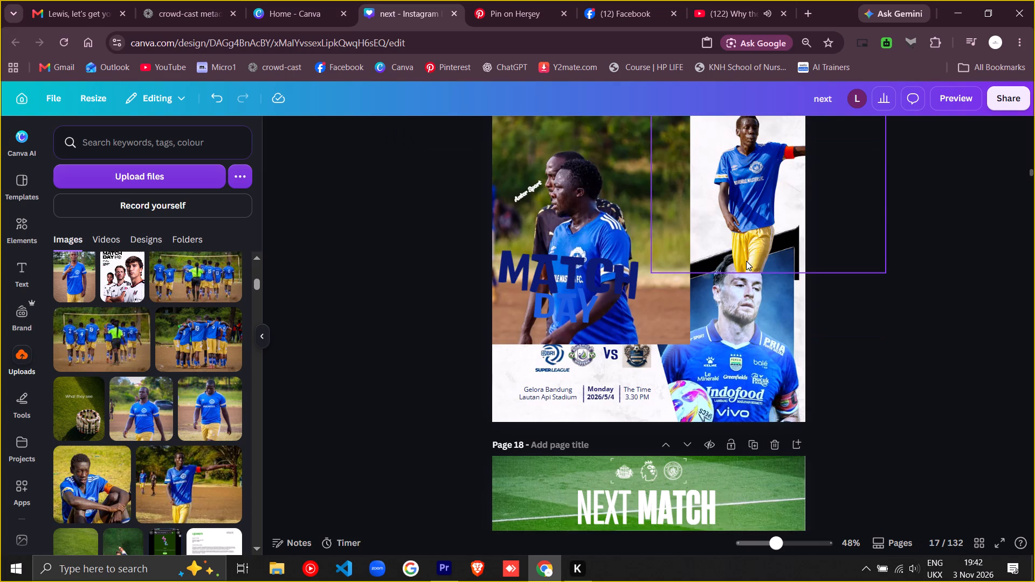
pyautogui.scroll(1, 746, 261)
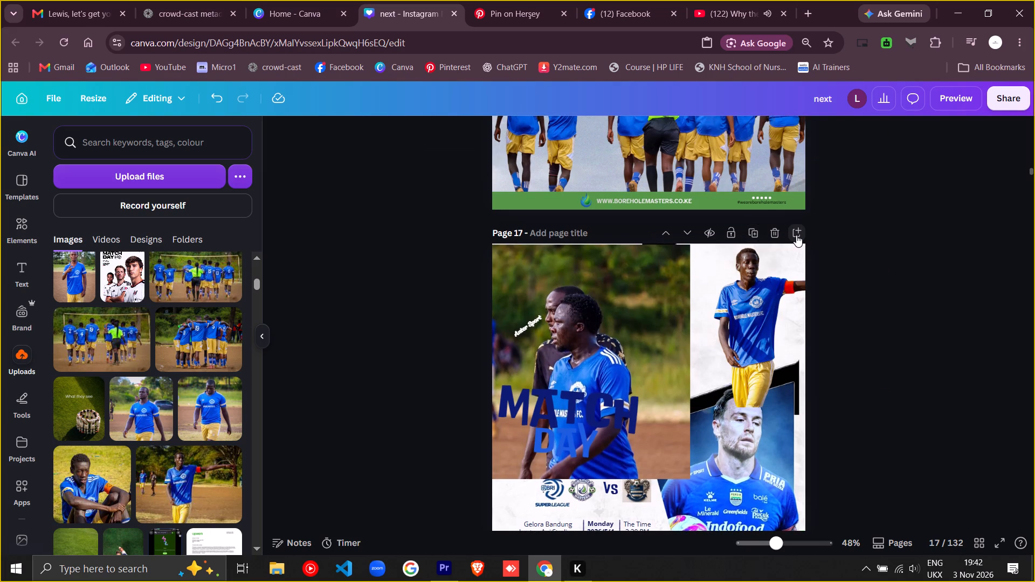
pyautogui.click(796, 235)
# Insert the uploaded team huddle photo onto the new blank page 18.
pyautogui.scroll(-2, 643, 369)
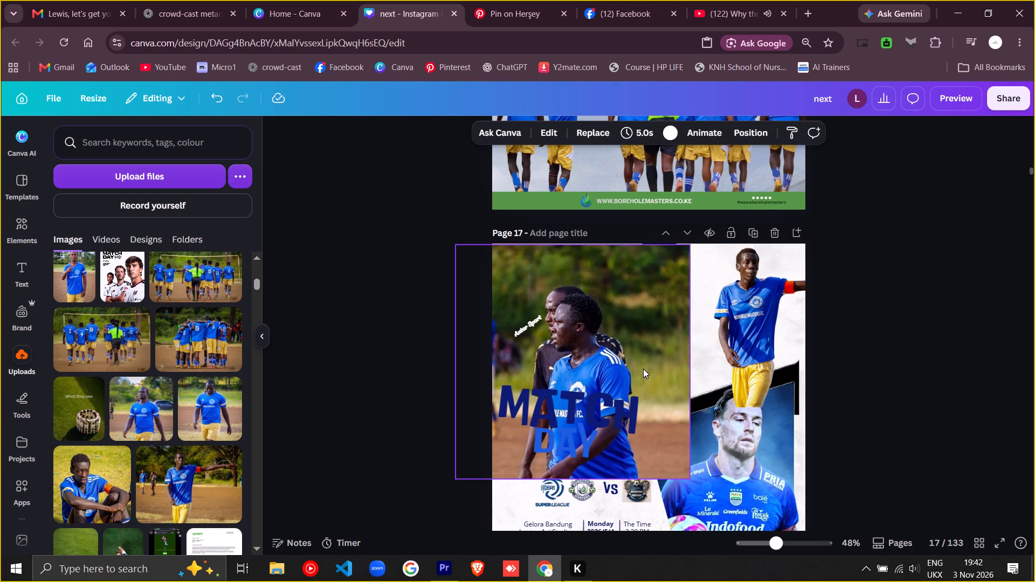
pyautogui.scroll(-3, 643, 369)
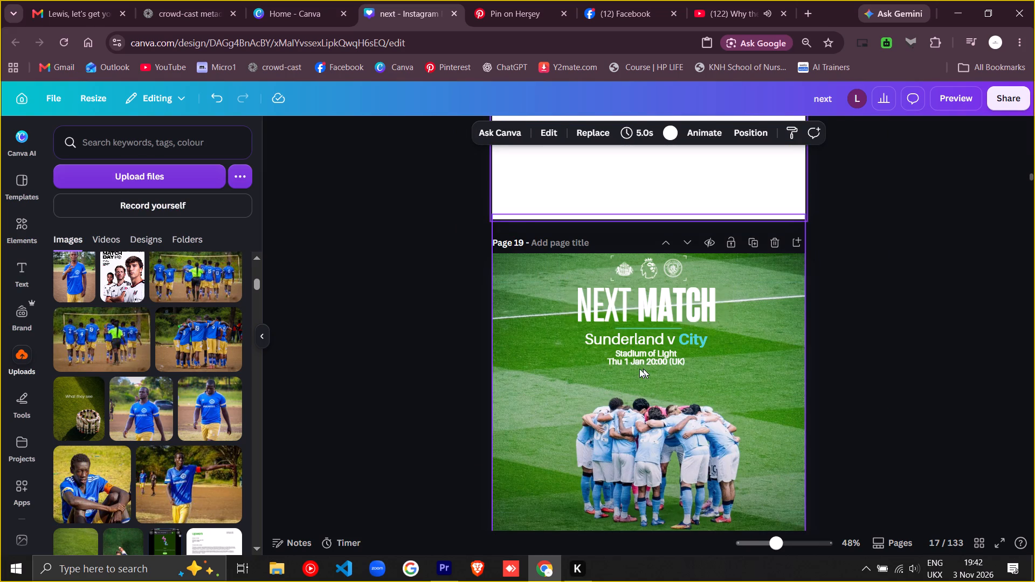
pyautogui.click(193, 344)
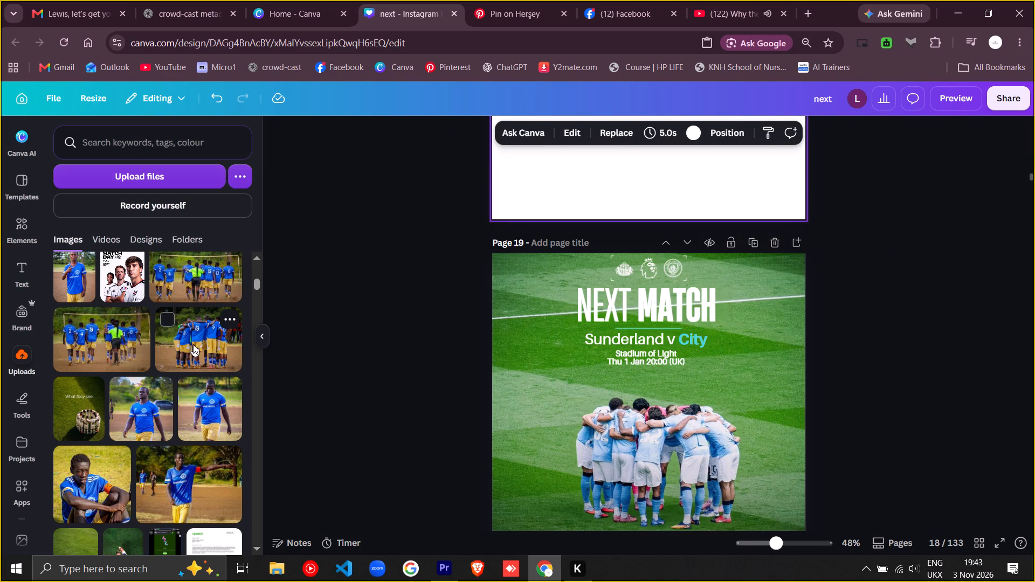
pyautogui.scroll(3, 558, 366)
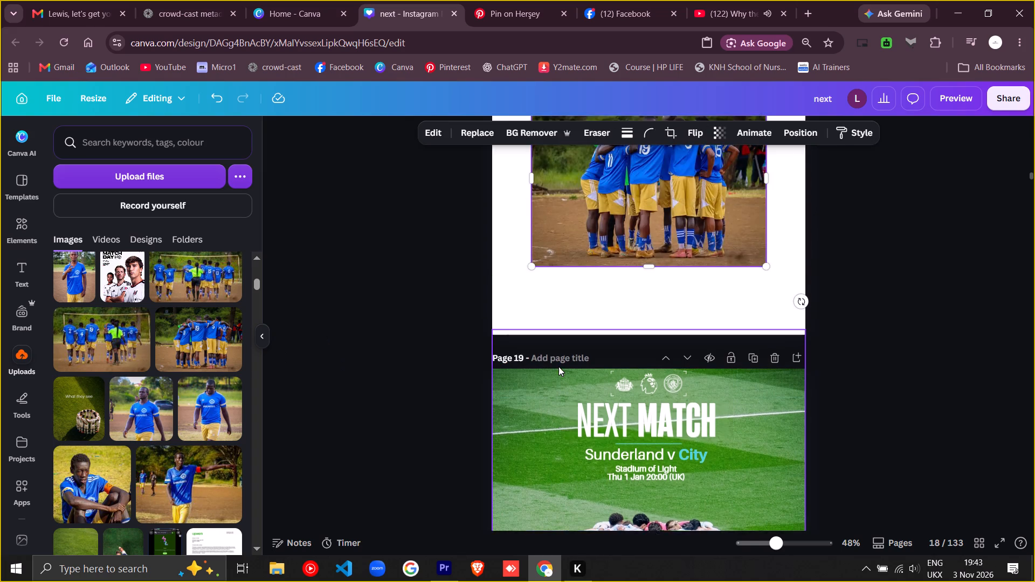
pyautogui.rightClick(619, 301)
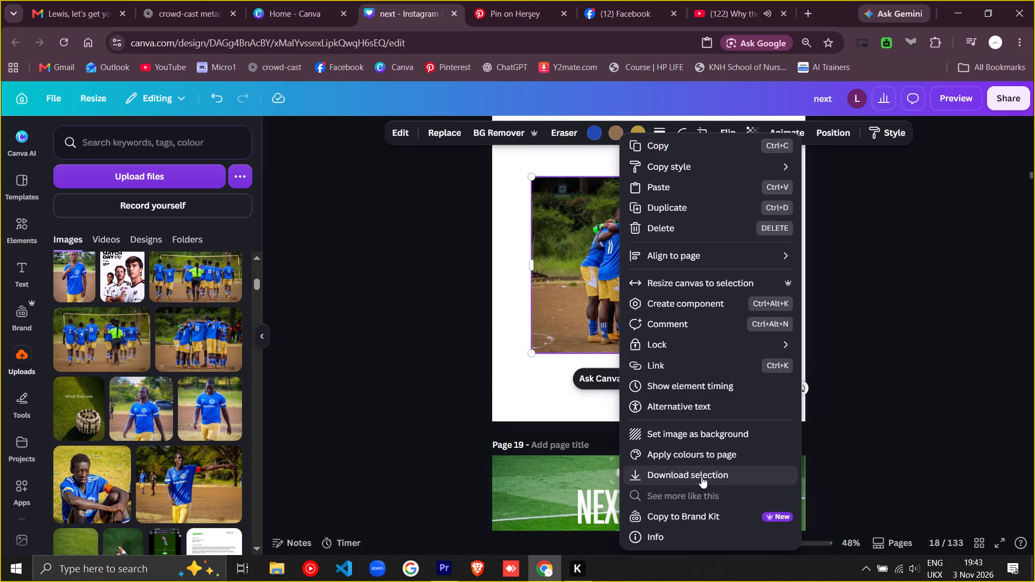
pyautogui.click(548, 269)
# Move the huddle photo to page 18's top-left corner and enlarge it proportionally to about 1,537 px wide.
pyautogui.scroll(2, 589, 272)
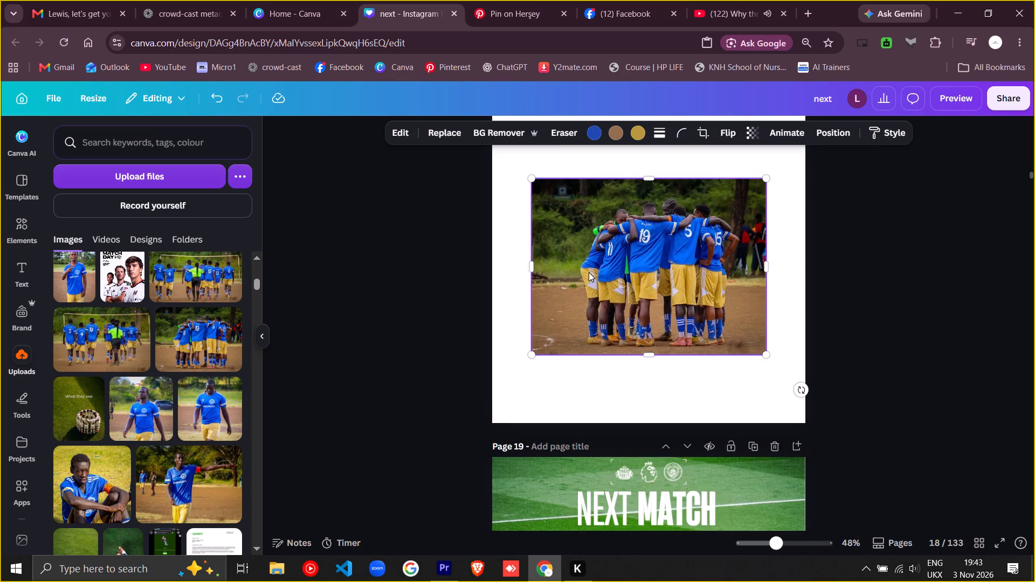
pyautogui.scroll(-1, 589, 276)
pyautogui.moveTo(605, 306); pyautogui.dragTo(565, 271)
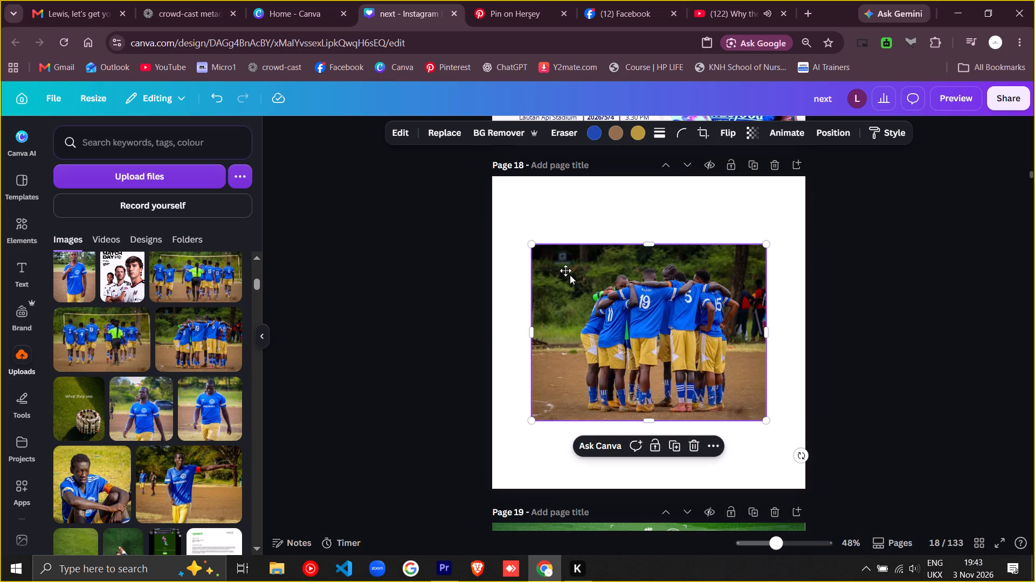
pyautogui.moveTo(565, 271); pyautogui.dragTo(541, 228)
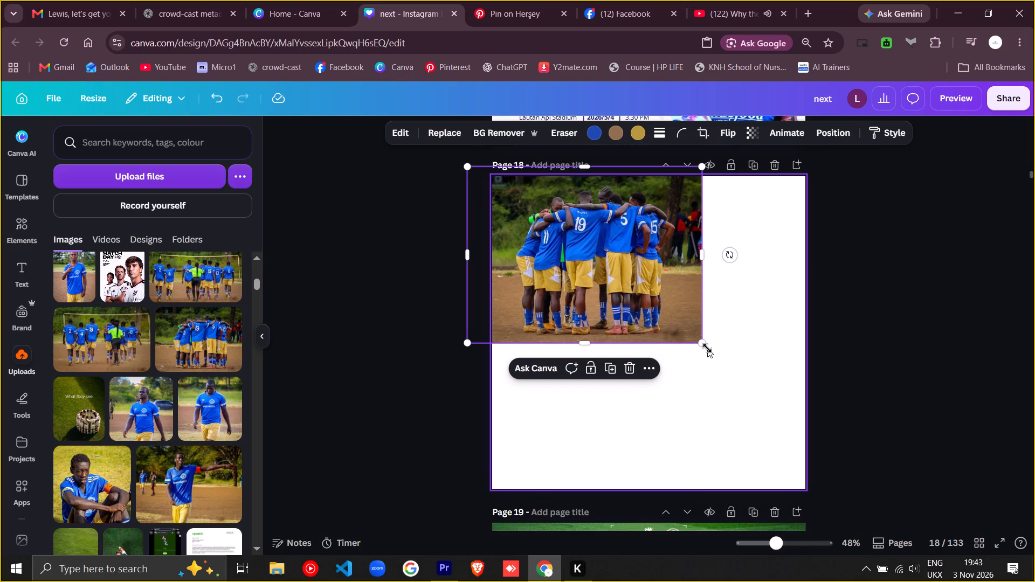
pyautogui.moveTo(702, 343); pyautogui.dragTo(823, 564)
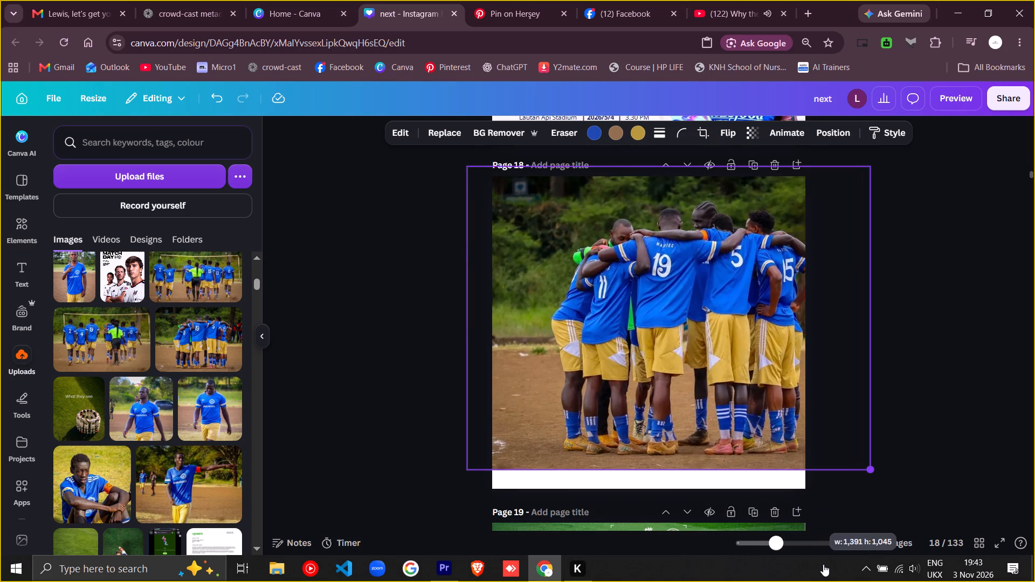
pyautogui.moveTo(823, 564); pyautogui.dragTo(856, 577)
# Reposition the huddle photo on page 18 and extend its top edge past the page top, sizing it about 1,537 × 1,511.
pyautogui.moveTo(677, 310); pyautogui.dragTo(580, 318)
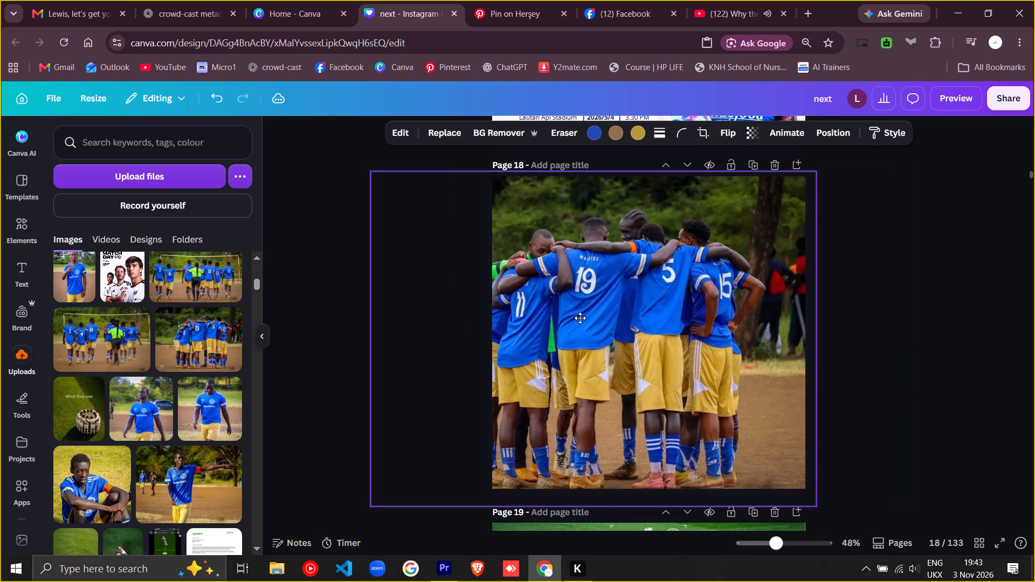
pyautogui.moveTo(580, 318); pyautogui.dragTo(629, 340)
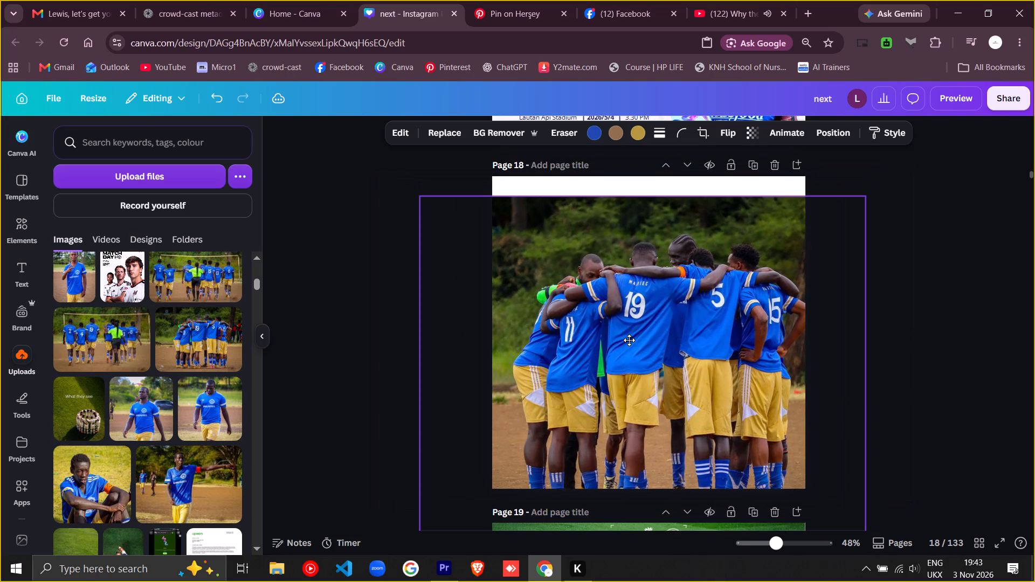
pyautogui.moveTo(629, 340); pyautogui.dragTo(627, 339)
pyautogui.moveTo(644, 194); pyautogui.dragTo(647, 153)
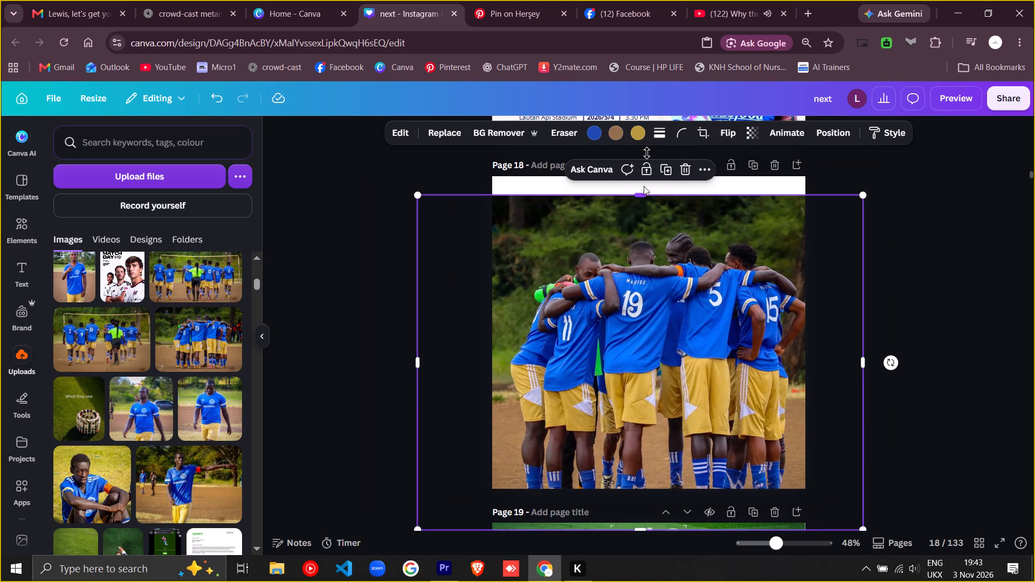
pyautogui.moveTo(647, 153); pyautogui.dragTo(650, 141)
pyautogui.moveTo(643, 252); pyautogui.dragTo(636, 303)
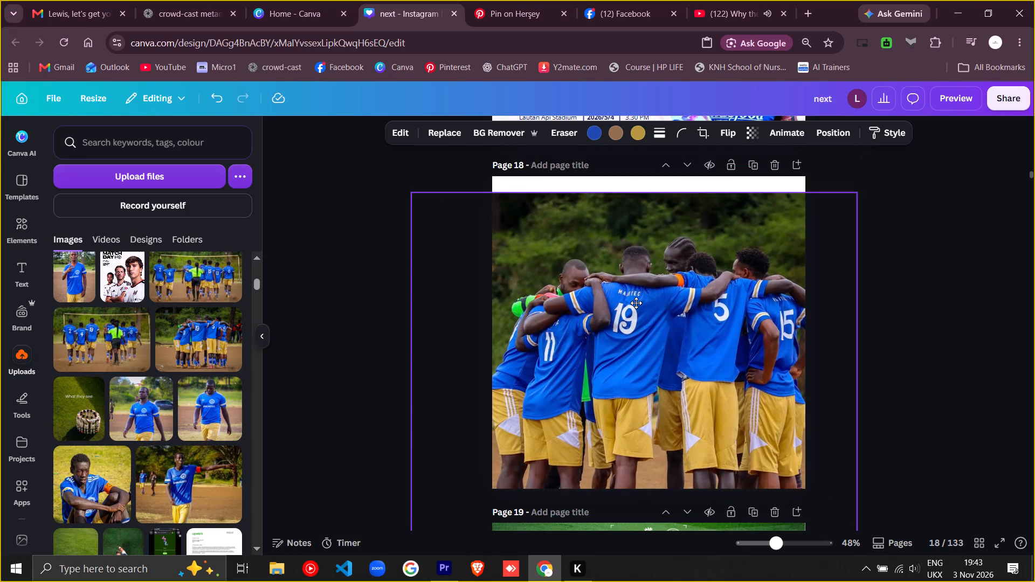
pyautogui.moveTo(636, 303); pyautogui.dragTo(636, 305)
pyautogui.moveTo(633, 193); pyautogui.dragTo(640, 161)
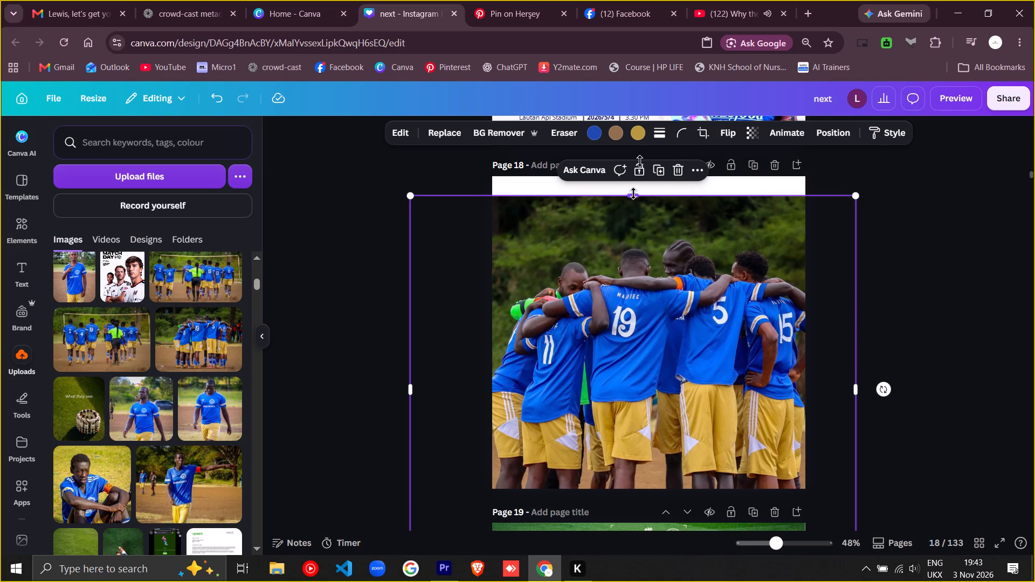
pyautogui.moveTo(640, 161); pyautogui.dragTo(640, 158)
pyautogui.moveTo(652, 258); pyautogui.dragTo(650, 279)
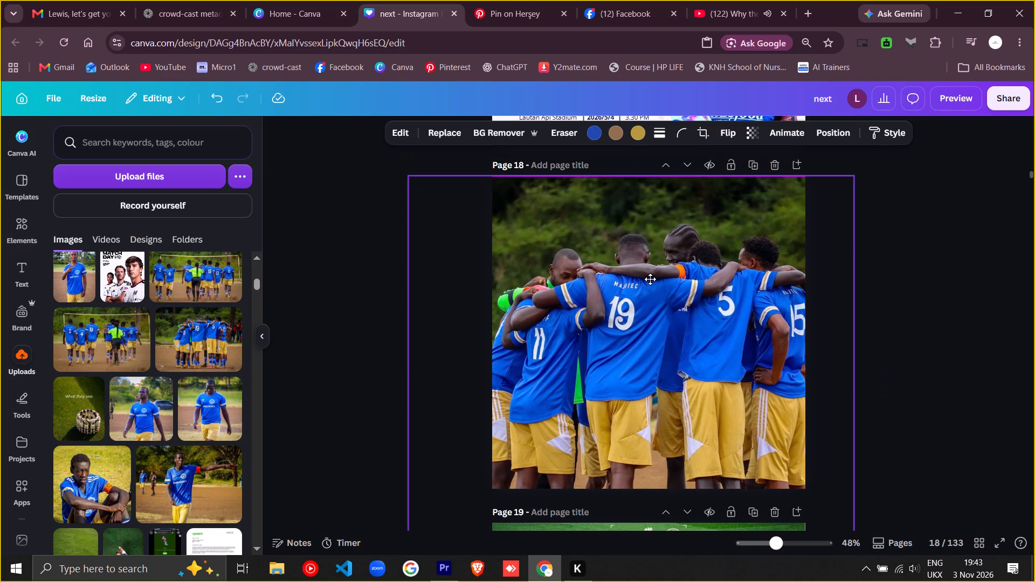
pyautogui.moveTo(650, 279); pyautogui.dragTo(650, 281)
pyautogui.moveTo(632, 183); pyautogui.dragTo(643, 167)
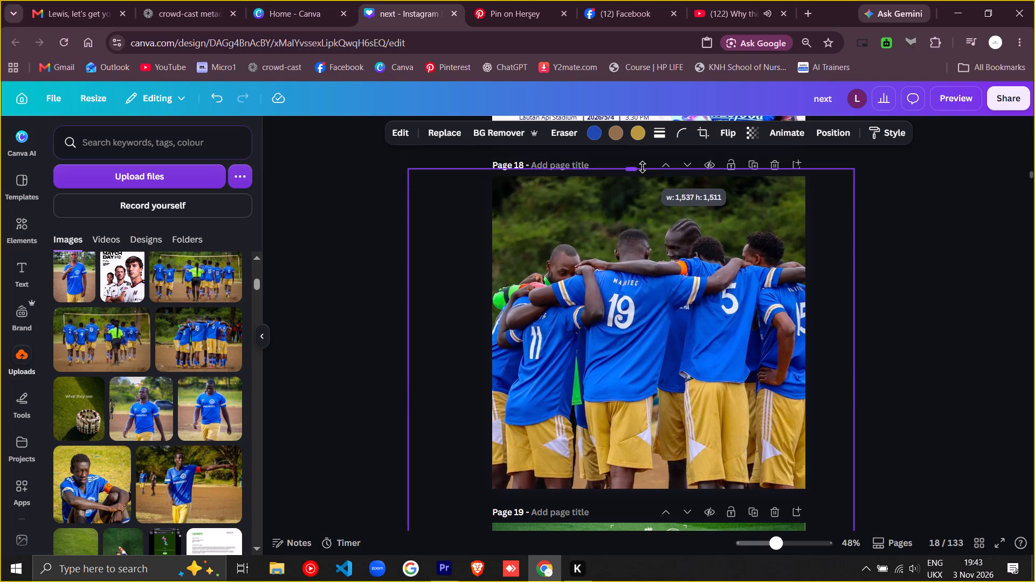
pyautogui.moveTo(643, 167); pyautogui.dragTo(644, 167)
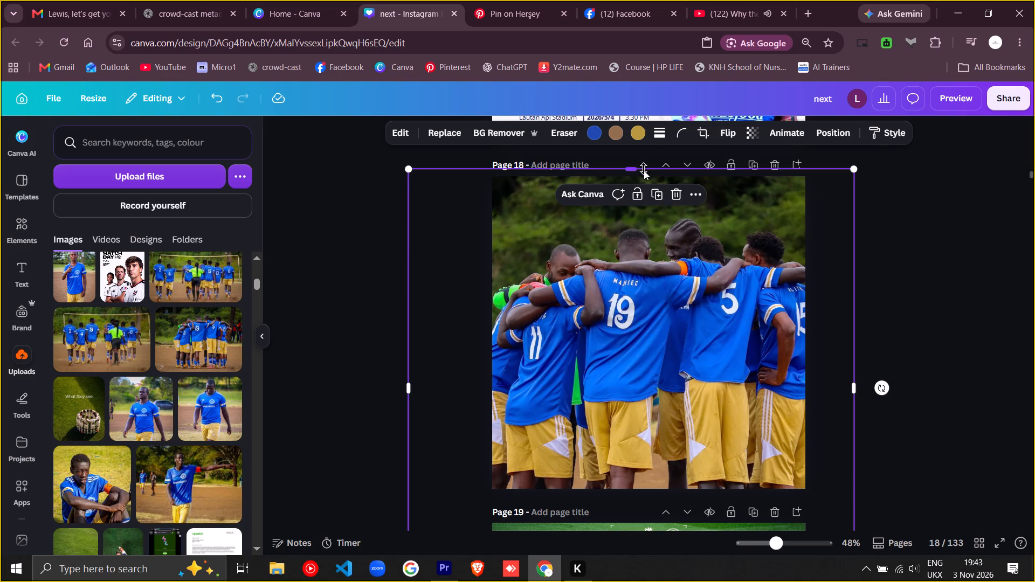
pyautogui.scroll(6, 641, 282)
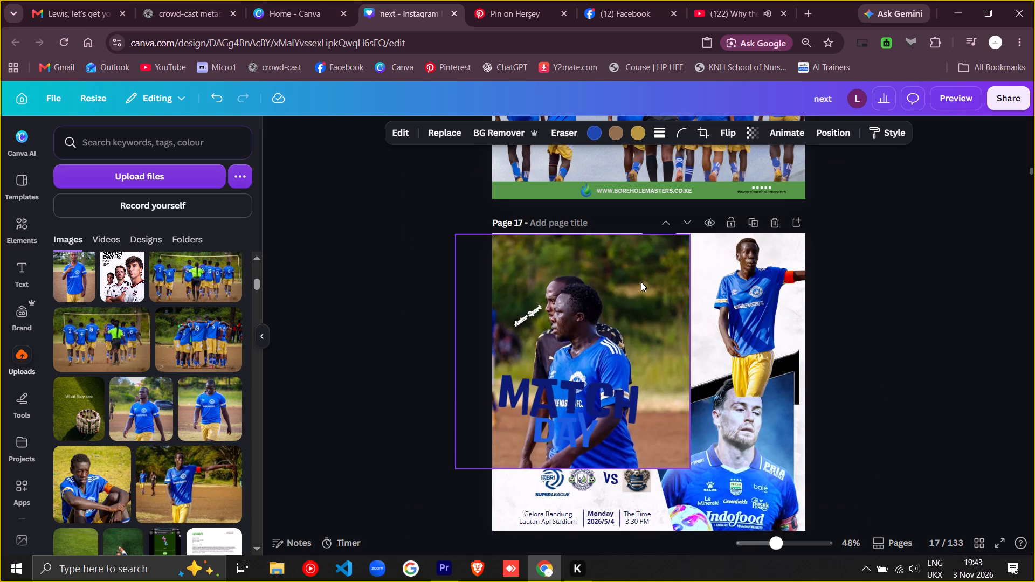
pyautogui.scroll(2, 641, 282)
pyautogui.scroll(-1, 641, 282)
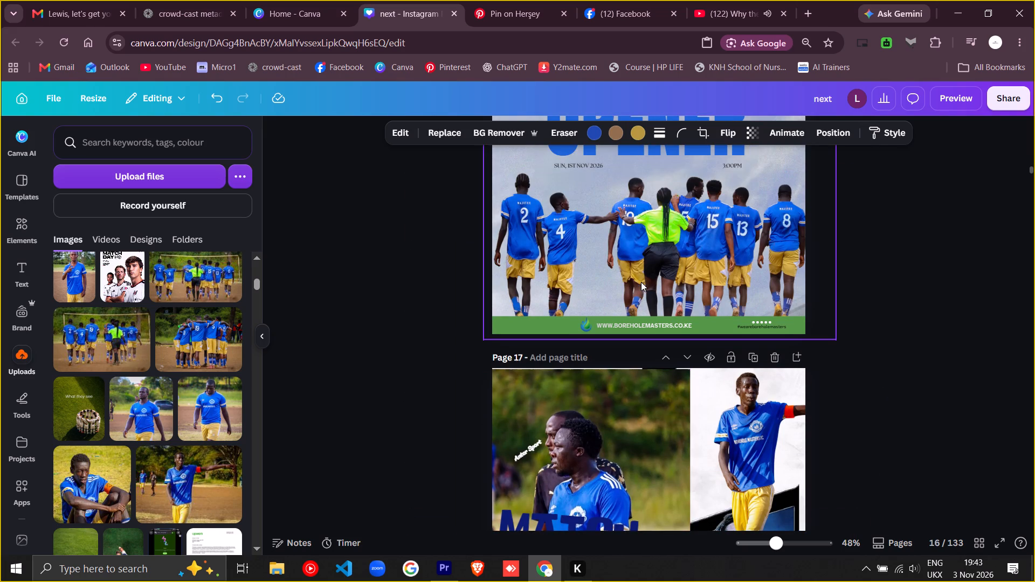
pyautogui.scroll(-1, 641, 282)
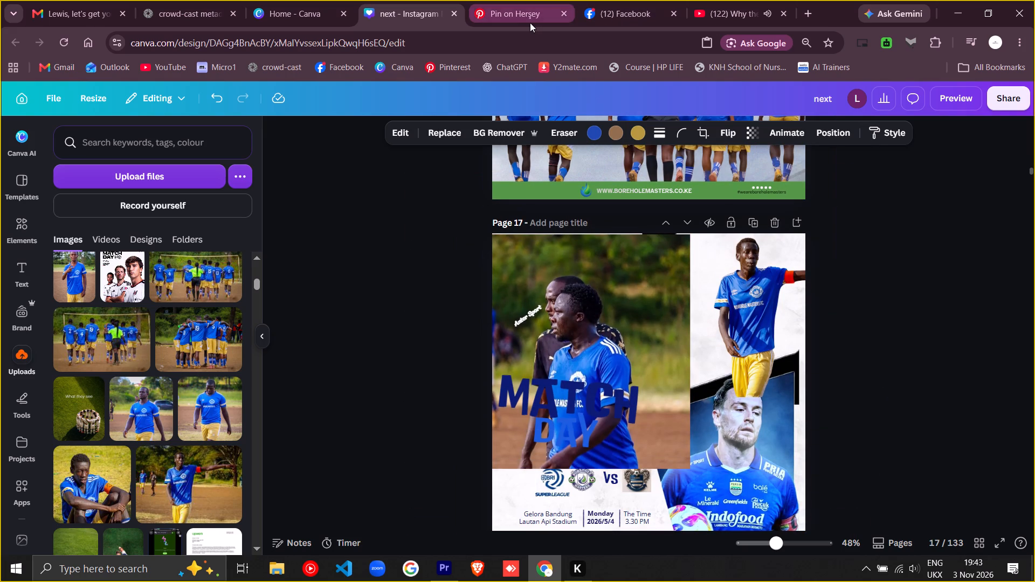
# Browse related match posters on Pinterest and open the UCL MATCHDAY Manchester City v Bayer Leverkusen pin.
pyautogui.click(530, 23)
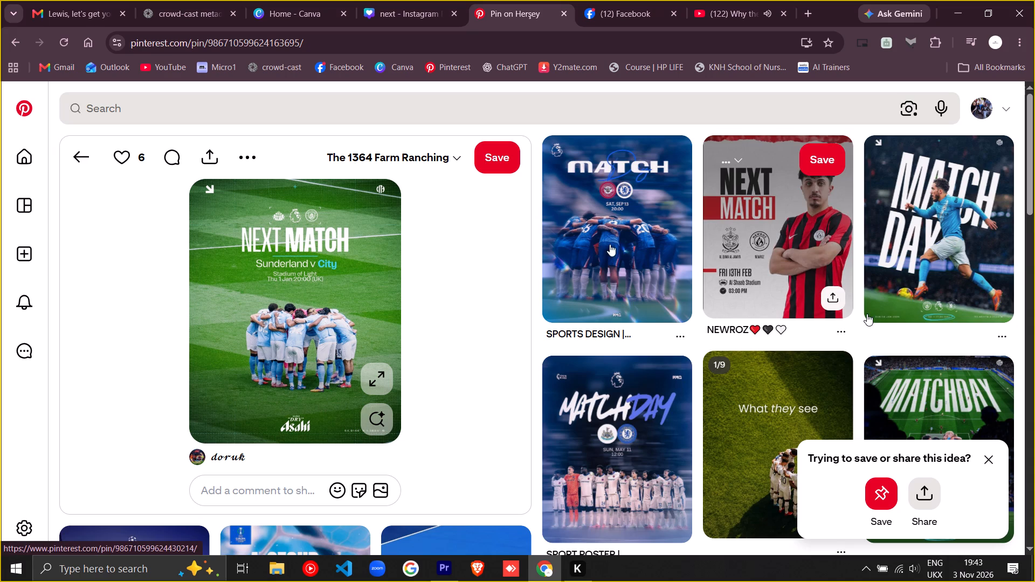
pyautogui.scroll(-5, 613, 372)
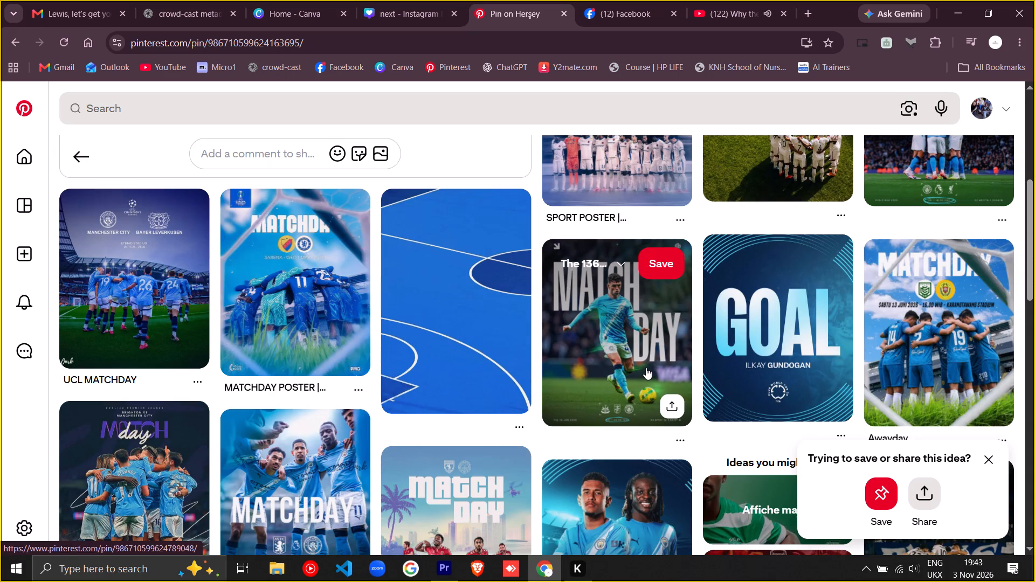
pyautogui.click(125, 301)
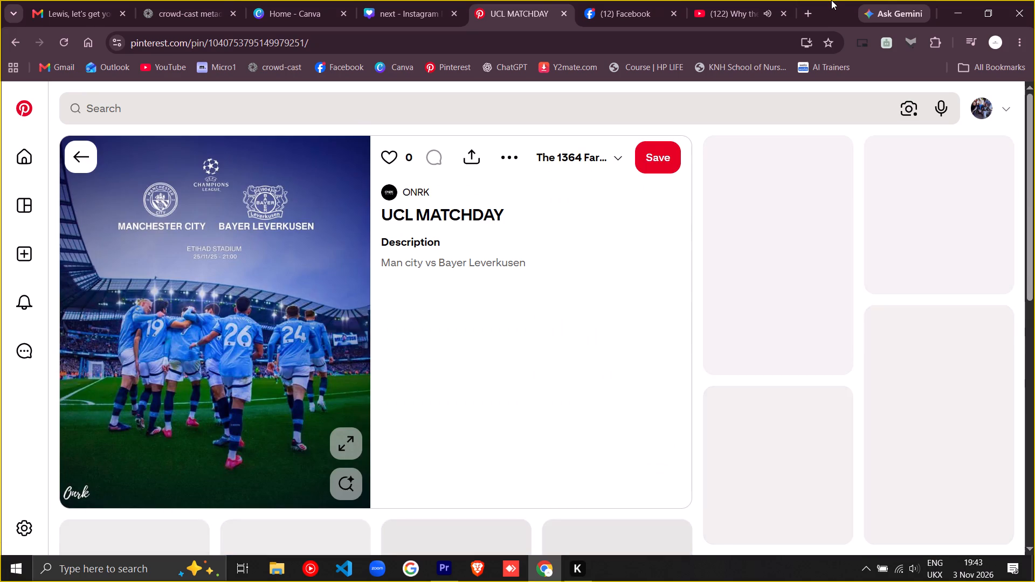
pyautogui.rightClick(212, 273)
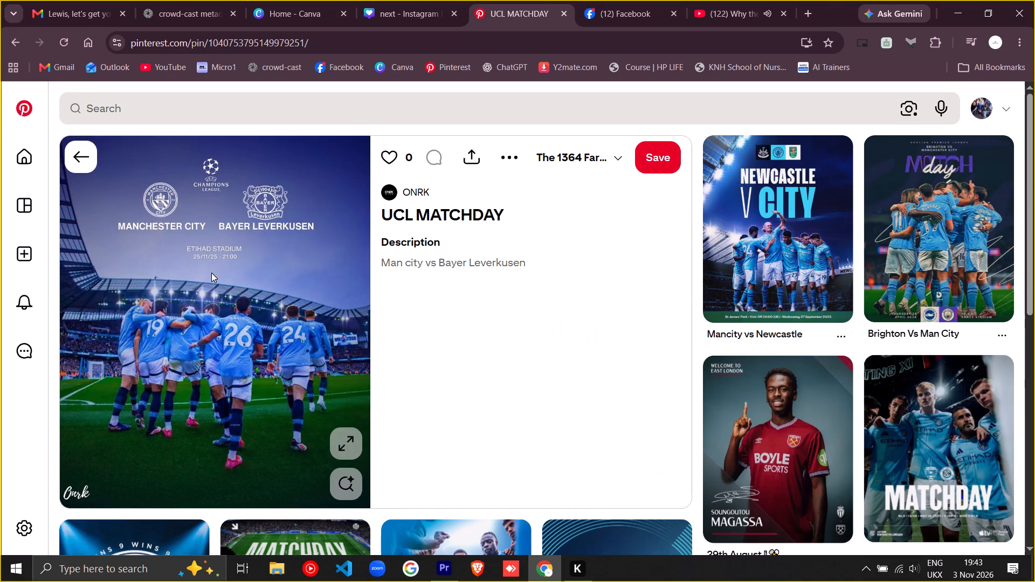
# Switch back to the Canva design and add a blank page after the Season Opener poster on page 16.
pyautogui.click(410, 13)
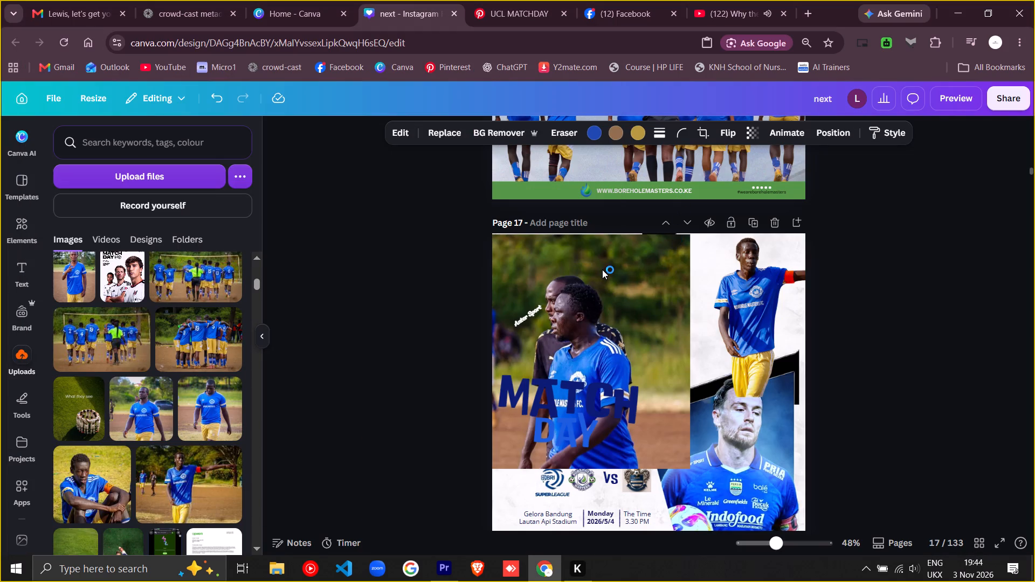
pyautogui.scroll(2, 816, 294)
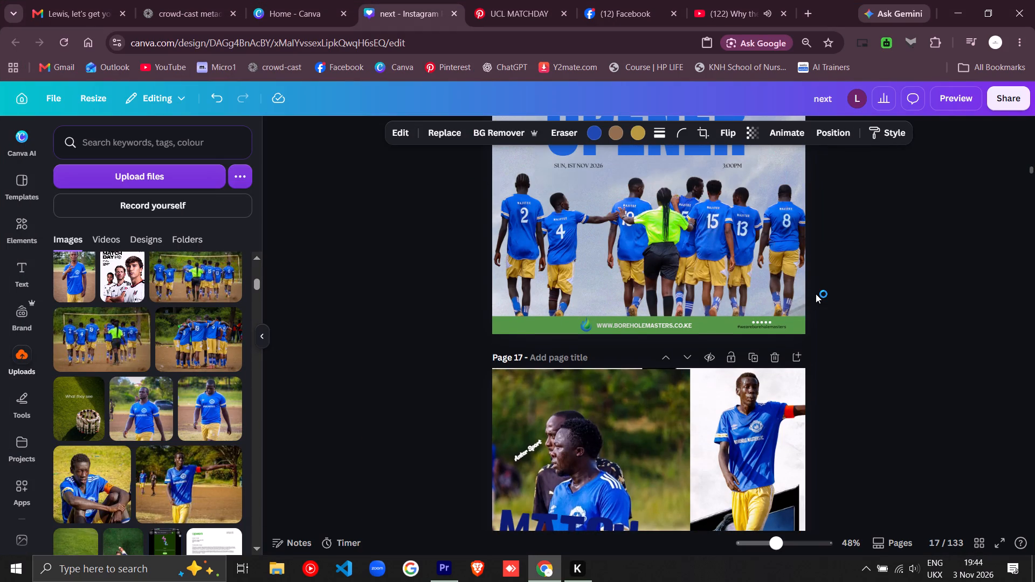
pyautogui.scroll(2, 816, 294)
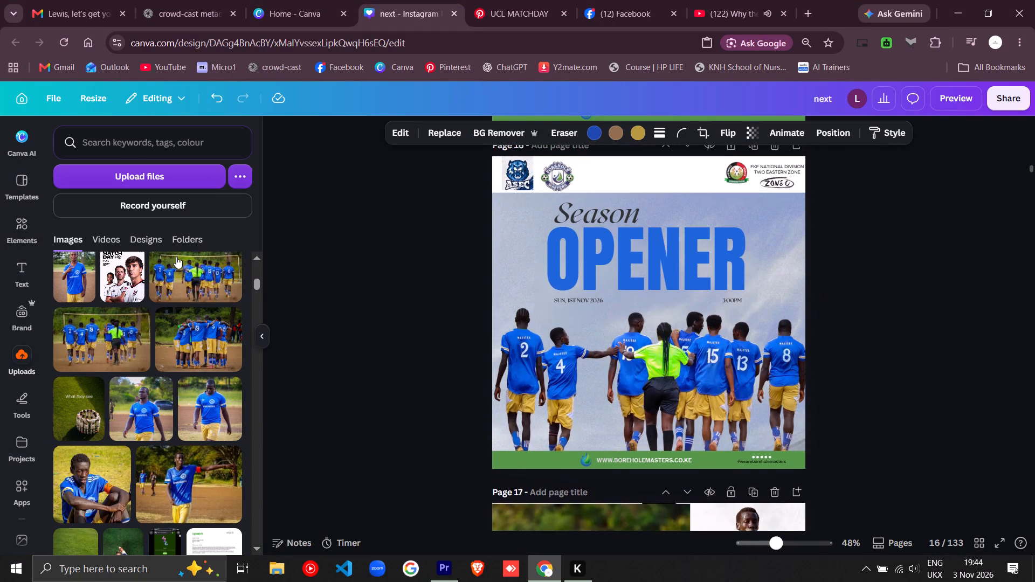
pyautogui.scroll(2, 158, 278)
pyautogui.scroll(-1, 158, 278)
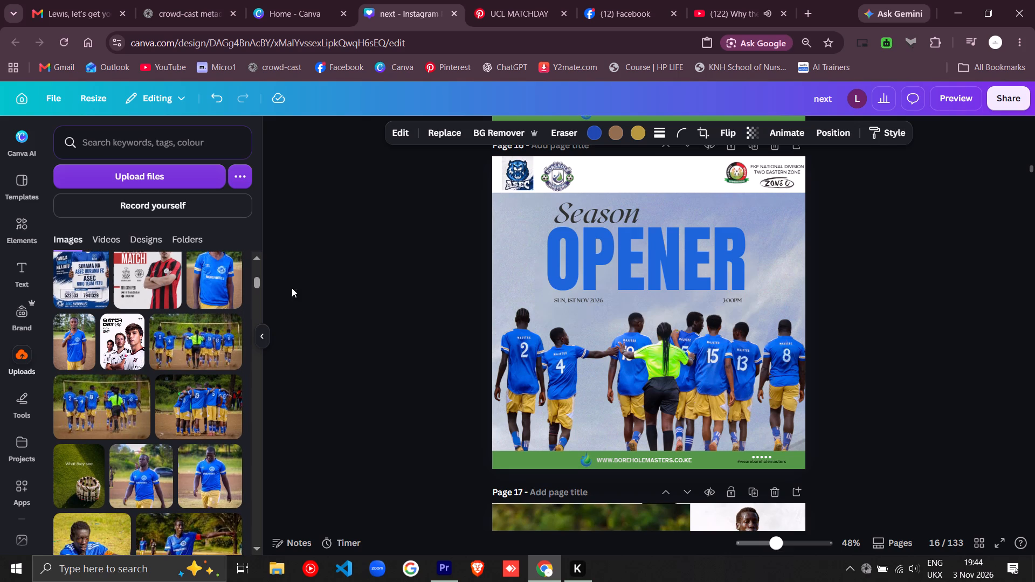
pyautogui.scroll(1, 760, 313)
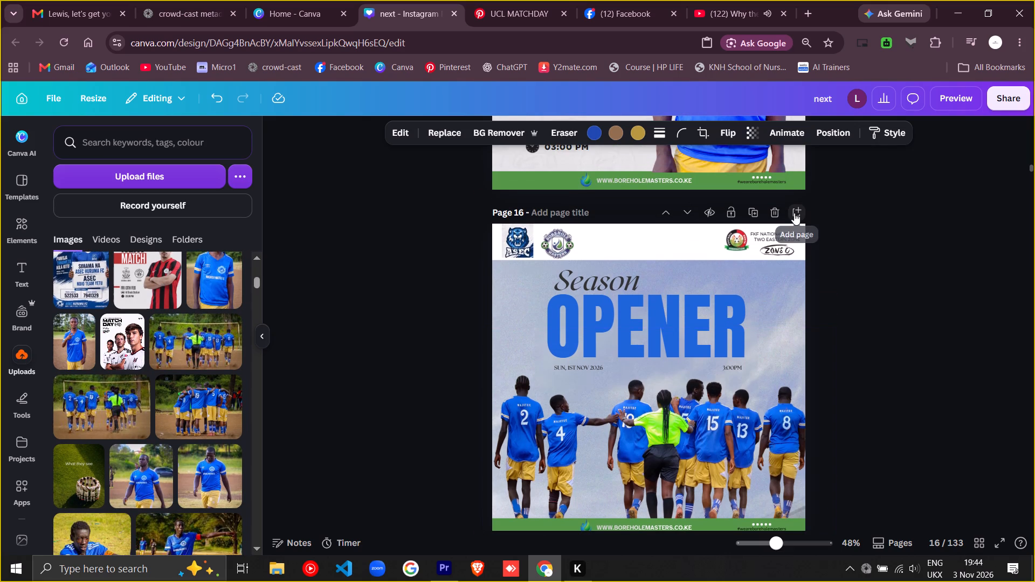
pyautogui.click(794, 213)
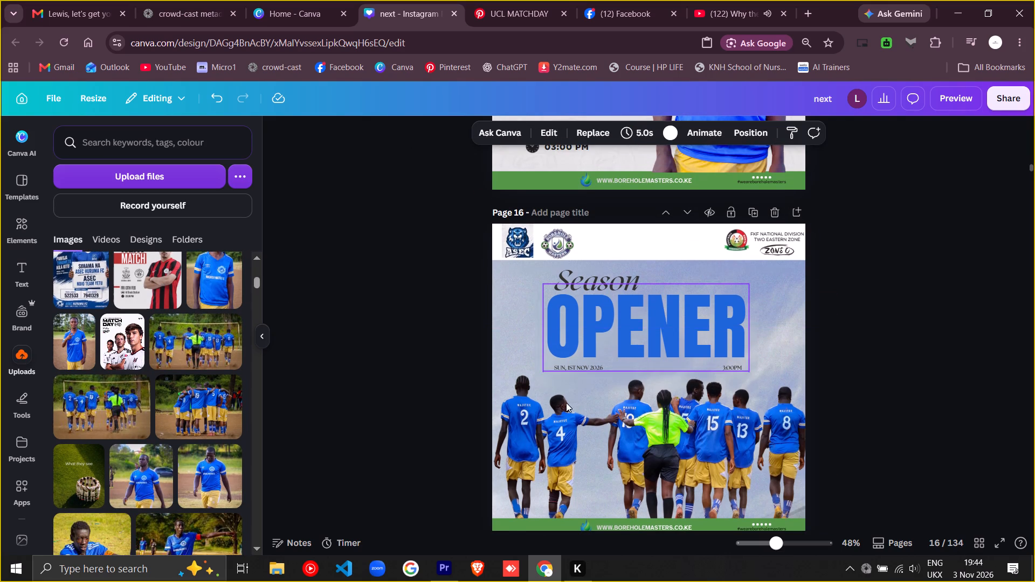
# Insert the uploaded photo of the players walking away with the referee on blank page 17 and set it as the page background.
pyautogui.scroll(-2, 561, 403)
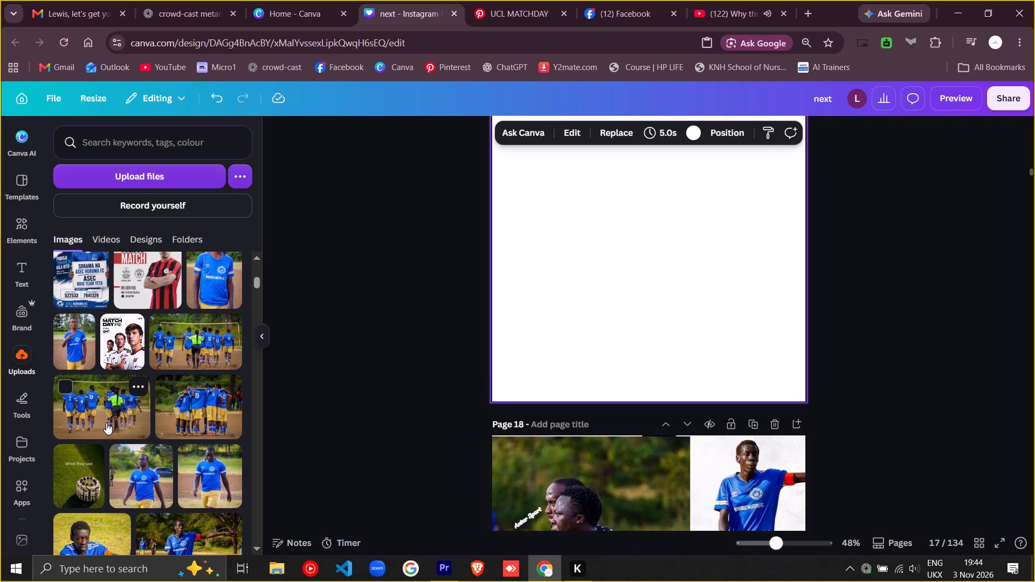
pyautogui.click(189, 344)
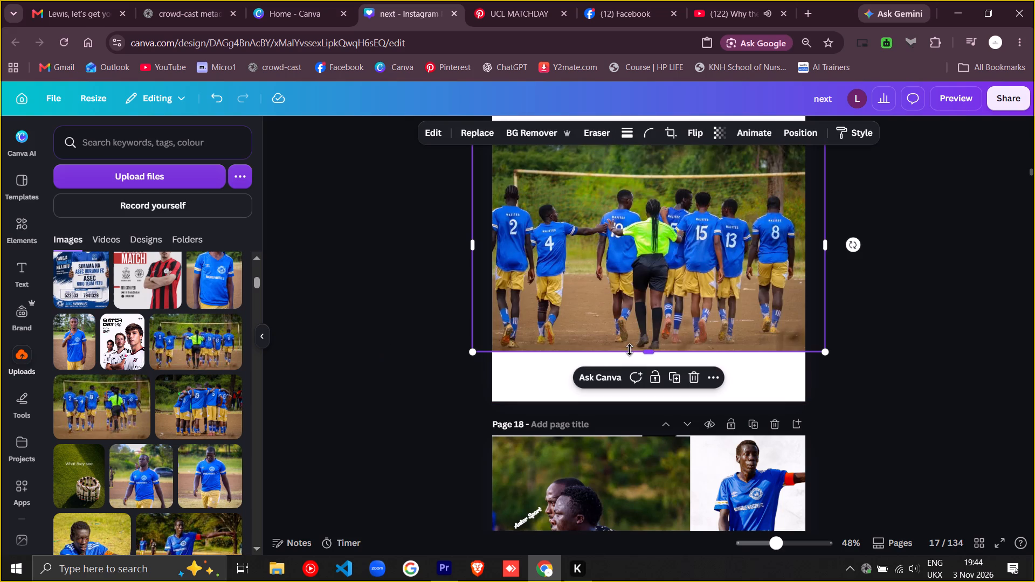
pyautogui.rightClick(633, 316)
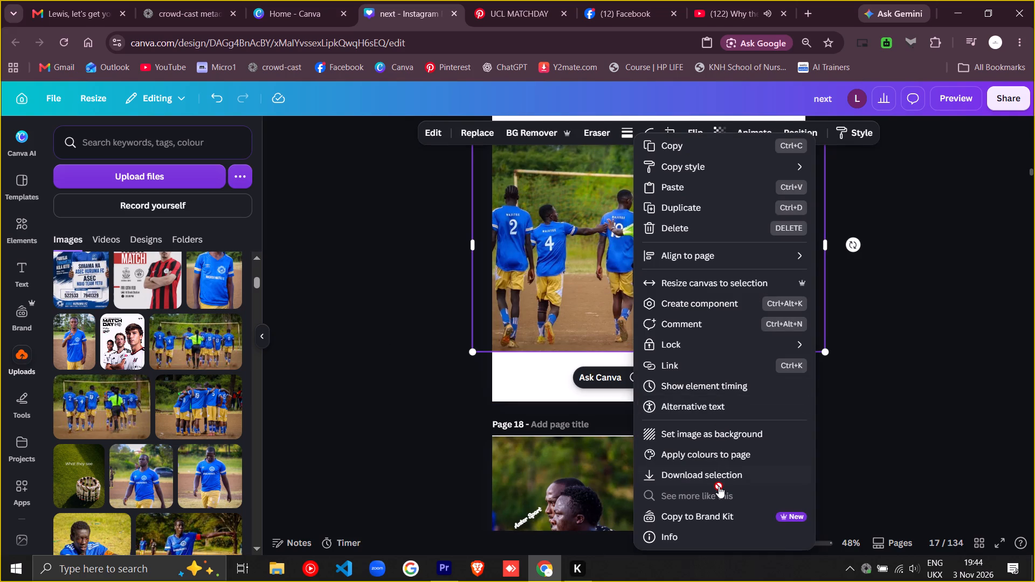
pyautogui.click(705, 438)
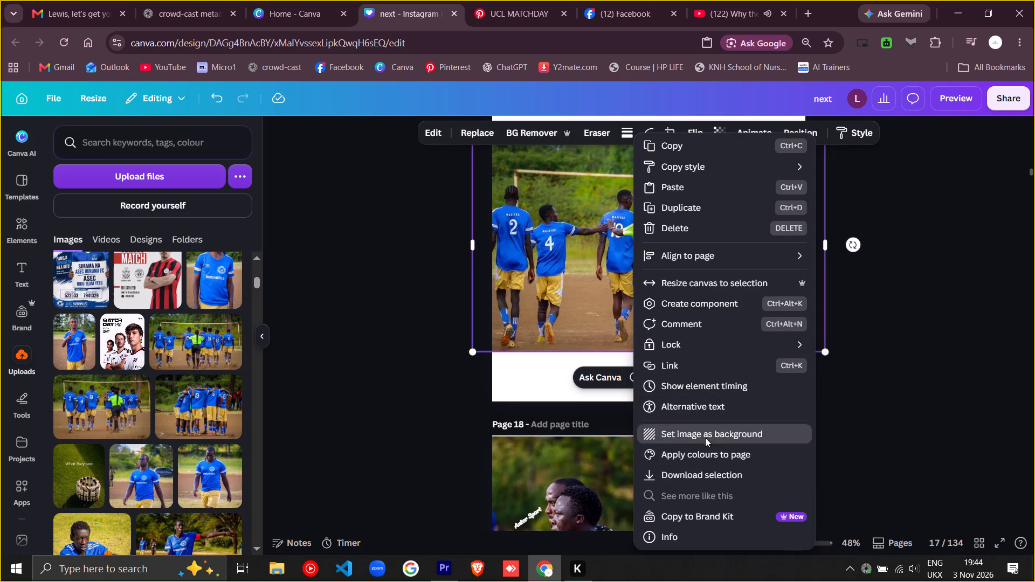
# Crop page 17's background photo by shifting it left within the page, so the number 8 player is fully in frame.
pyautogui.scroll(2, 677, 382)
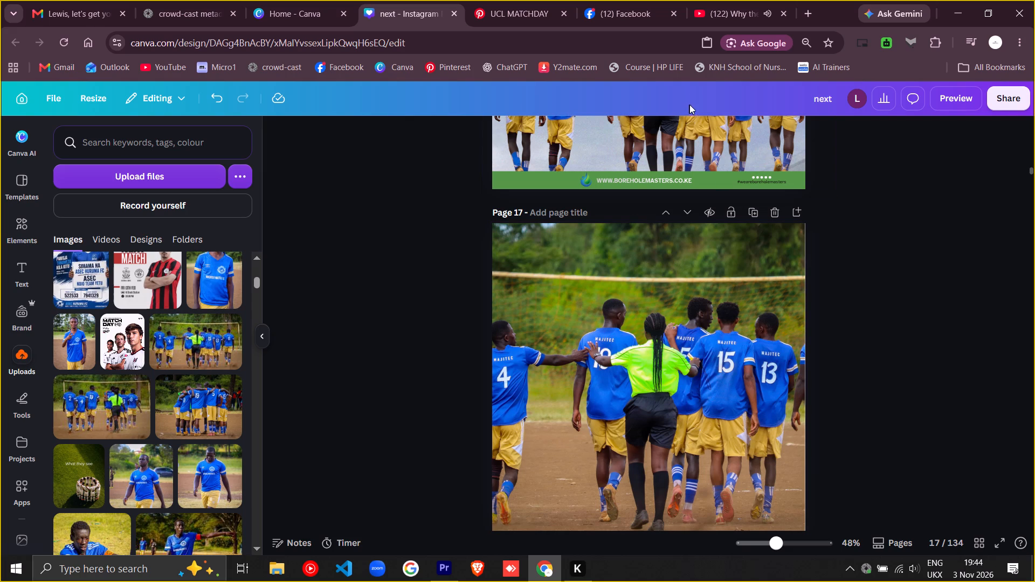
pyautogui.click(652, 291)
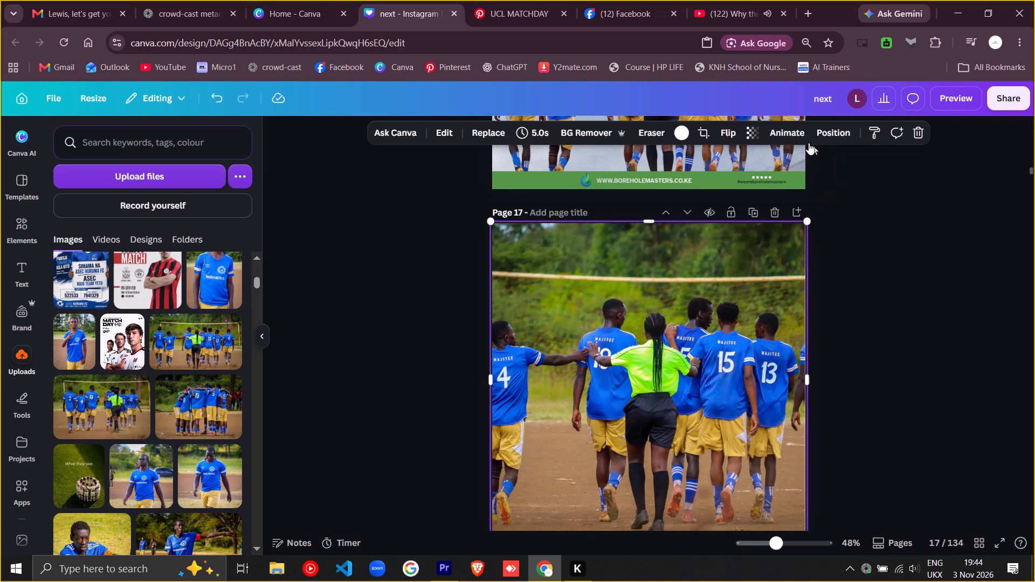
pyautogui.click(703, 131)
pyautogui.moveTo(708, 383); pyautogui.dragTo(631, 384)
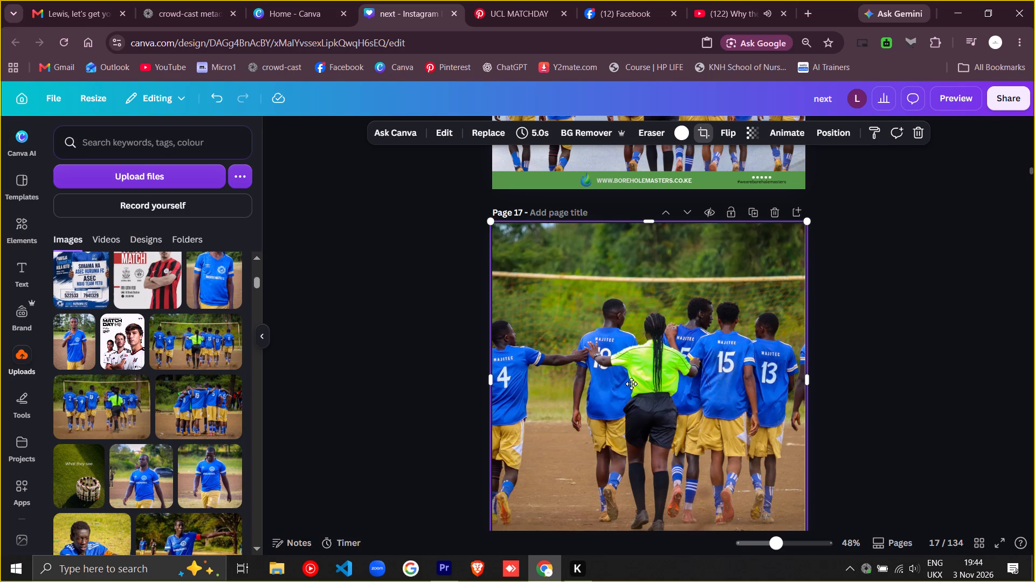
pyautogui.moveTo(631, 384); pyautogui.dragTo(594, 382)
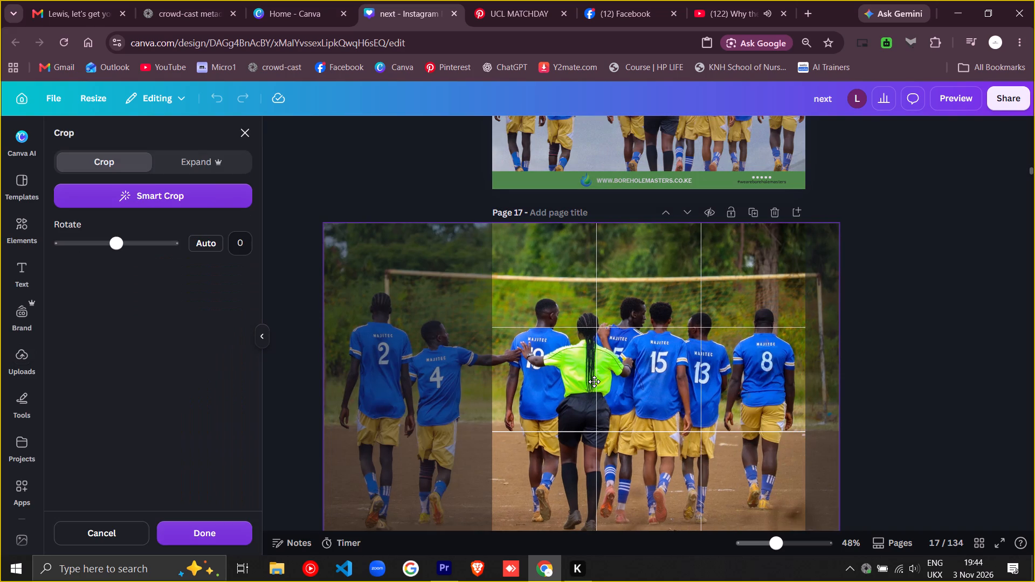
pyautogui.moveTo(594, 382); pyautogui.dragTo(597, 382)
pyautogui.click(215, 538)
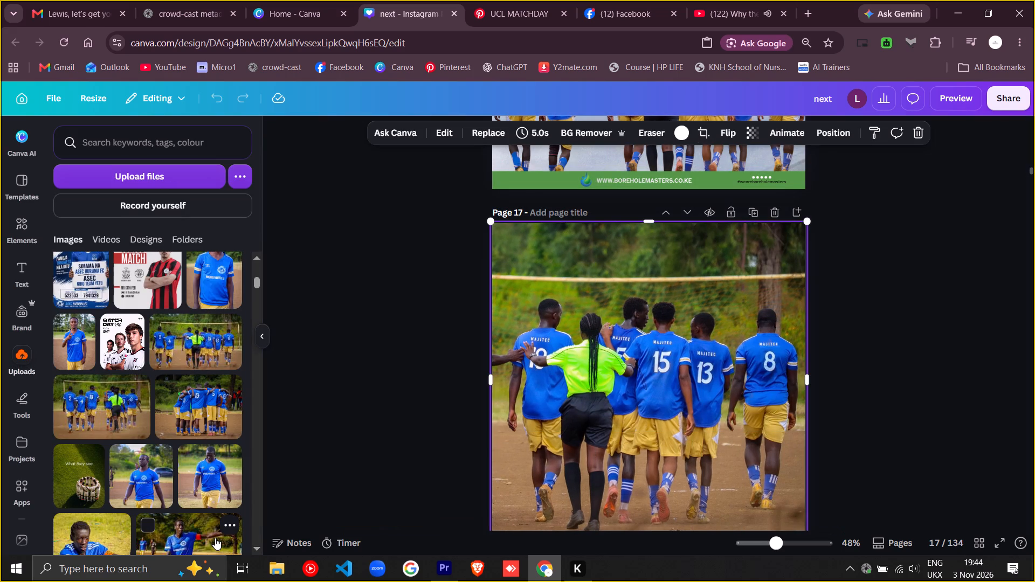
# Copy the crests, NEXT MATCH title, team names and venue details from page 20's poster and paste them onto page 17.
pyautogui.scroll(-3, 616, 335)
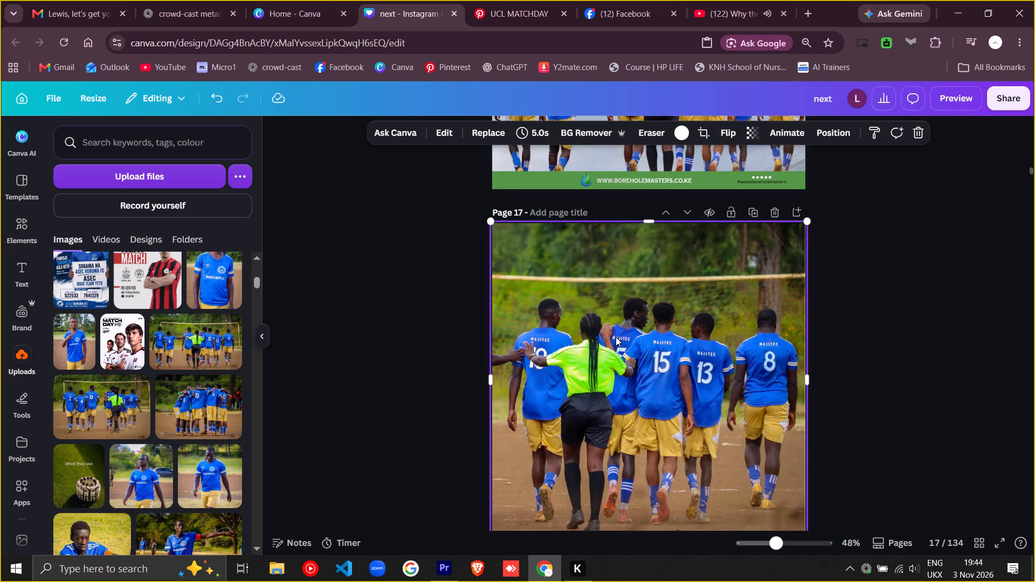
pyautogui.scroll(2, 617, 341)
pyautogui.scroll(2, 647, 225)
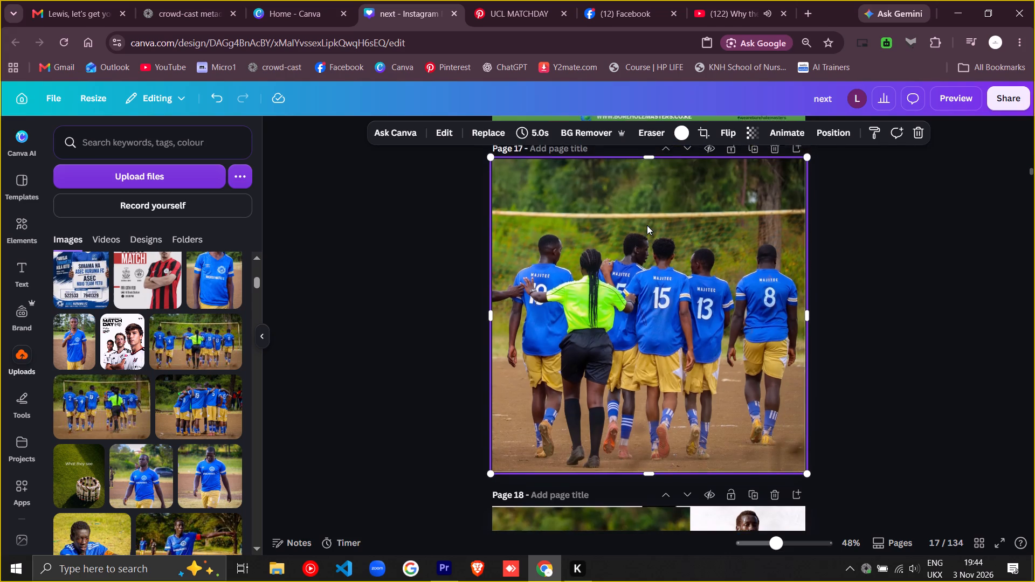
pyautogui.scroll(6, 647, 225)
pyautogui.scroll(-2, 647, 225)
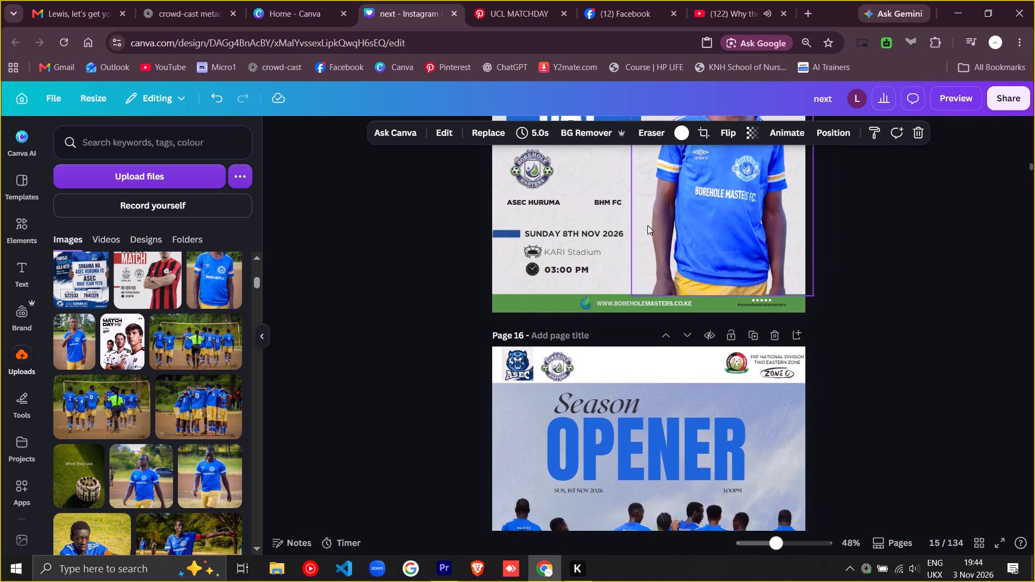
pyautogui.scroll(-15, 647, 225)
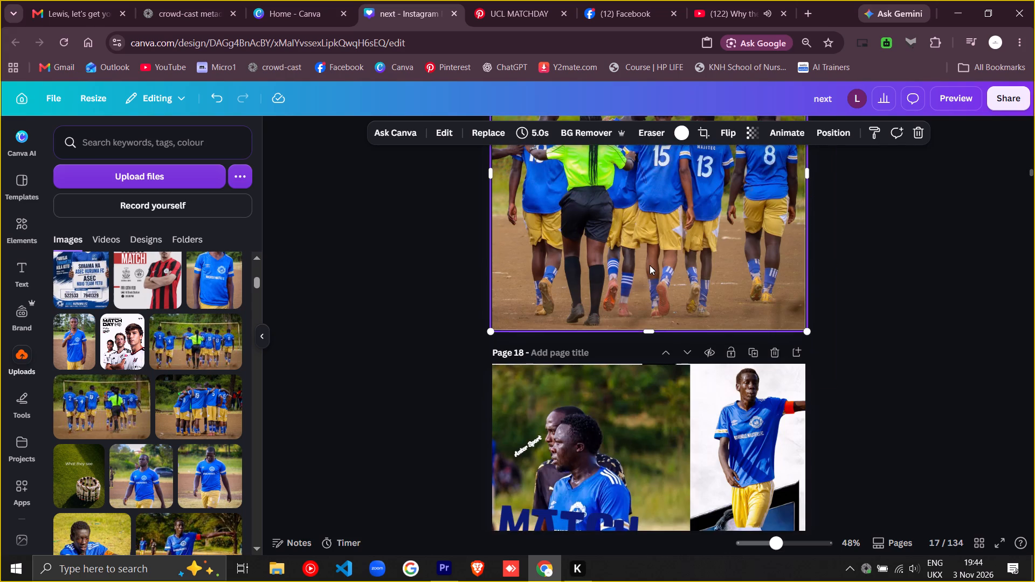
pyautogui.scroll(-3, 651, 266)
pyautogui.scroll(1, 652, 268)
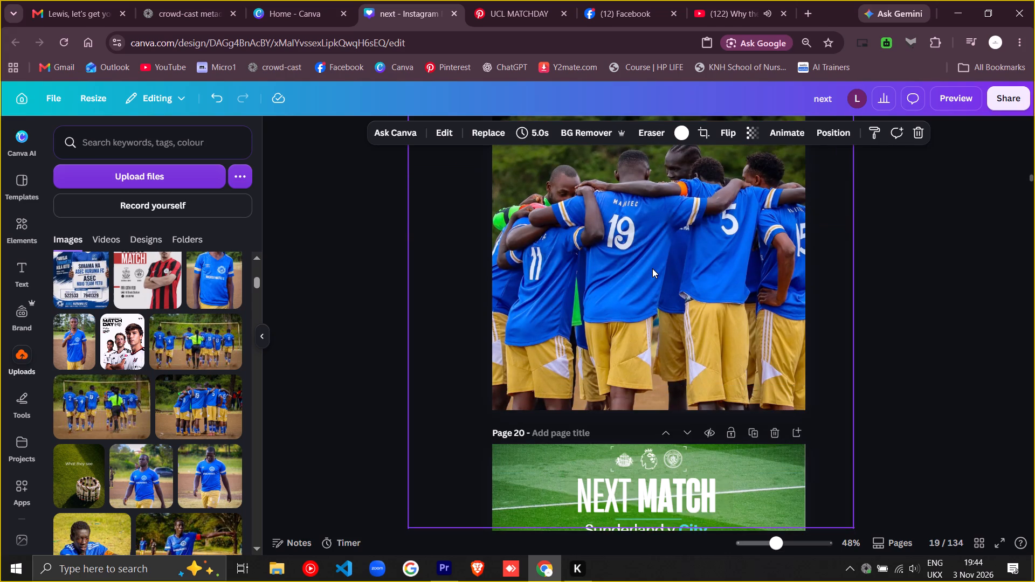
pyautogui.scroll(-2, 652, 375)
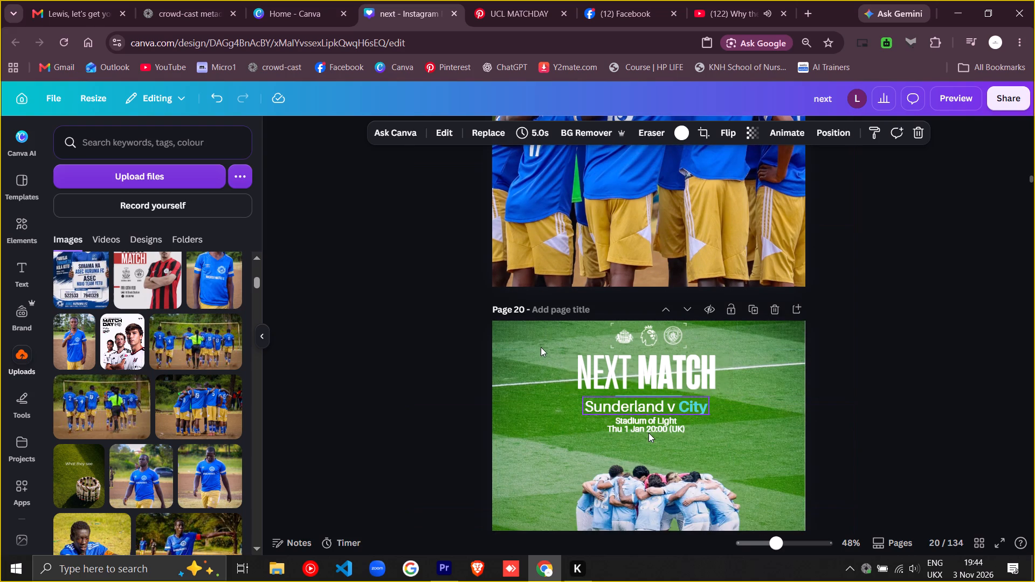
pyautogui.moveTo(540, 337); pyautogui.dragTo(713, 442)
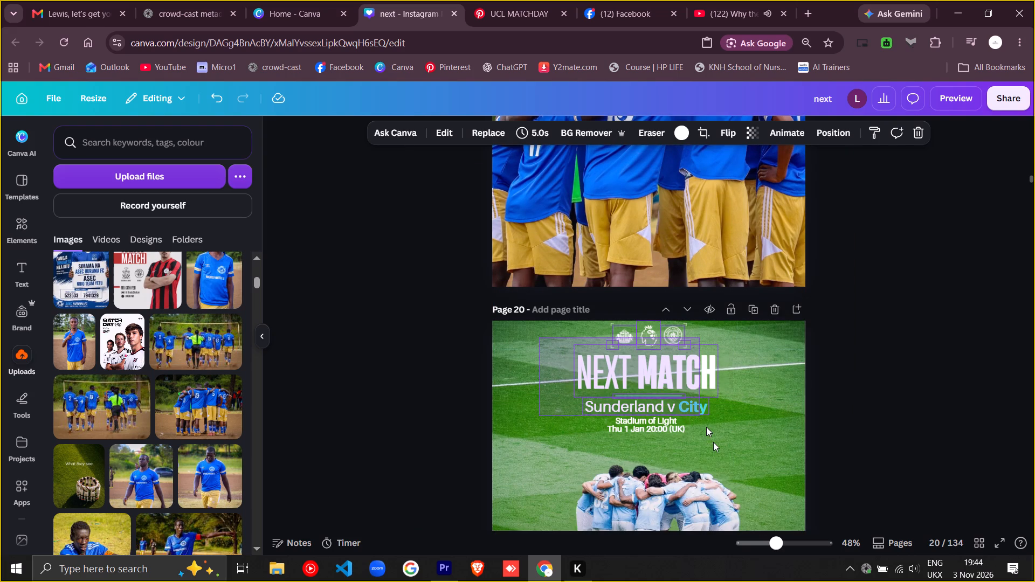
pyautogui.moveTo(713, 442); pyautogui.dragTo(744, 441)
pyautogui.rightClick(667, 373)
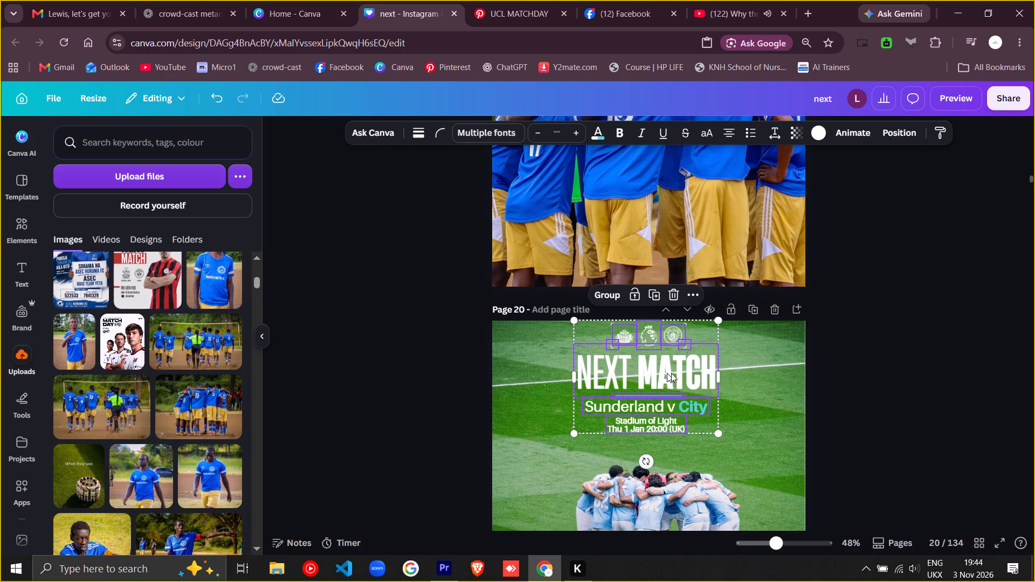
pyautogui.click(721, 209)
pyautogui.scroll(10, 668, 307)
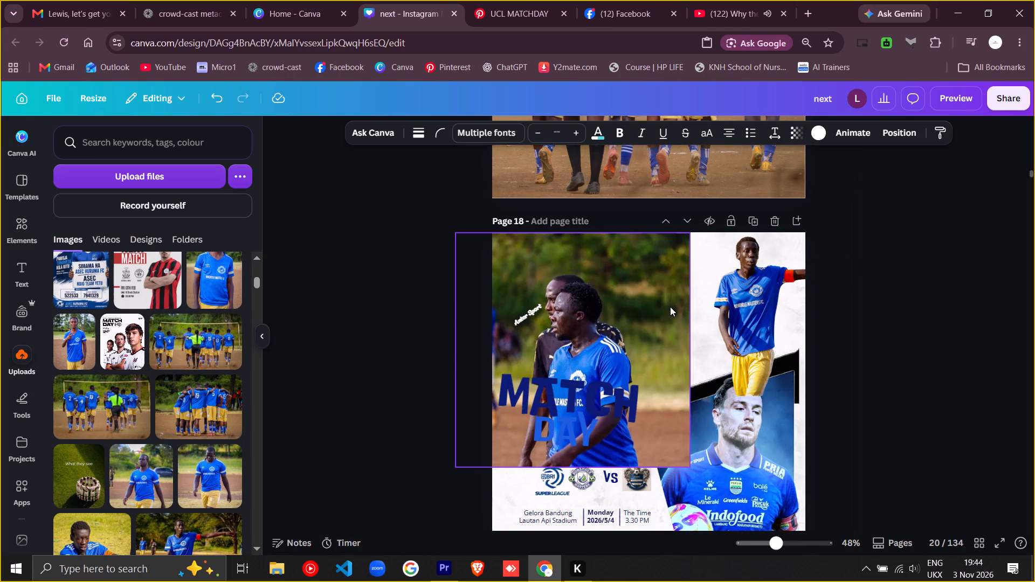
pyautogui.scroll(5, 670, 307)
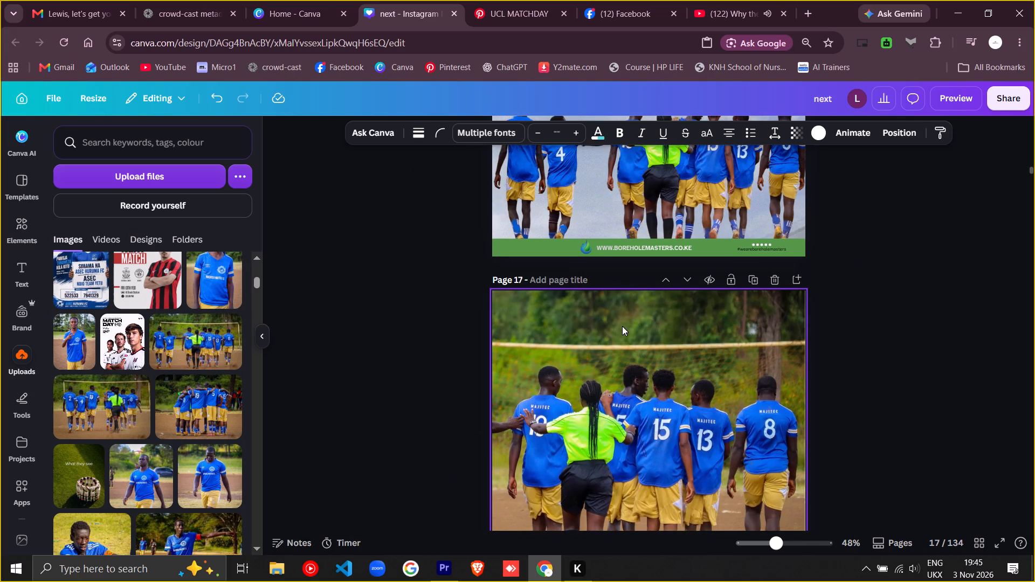
pyautogui.rightClick(622, 326)
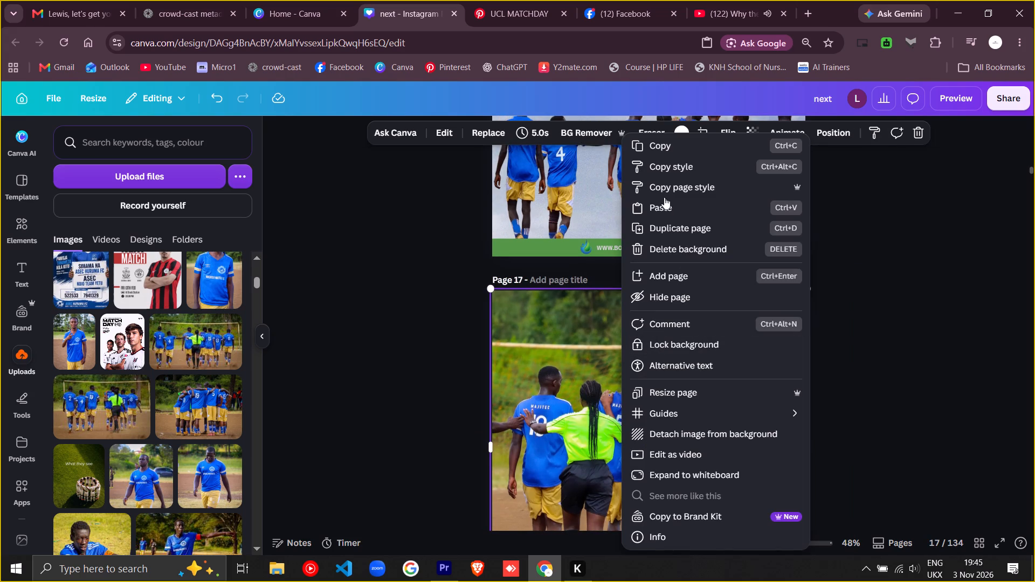
pyautogui.click(664, 206)
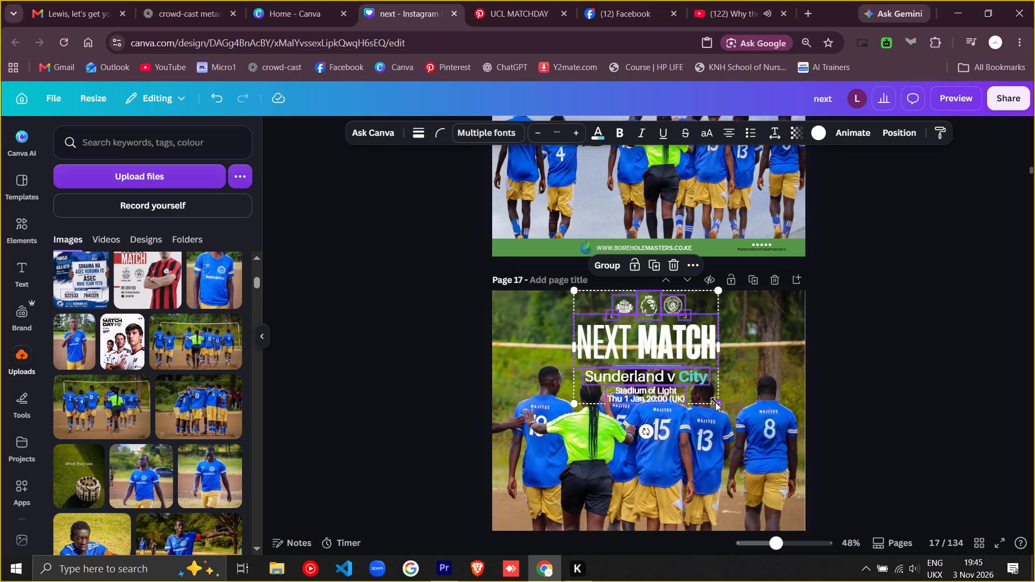
# Shrink the pasted NEXT MATCH header elements proportionally and place them near the top centre of page 17, above the players.
pyautogui.moveTo(721, 401); pyautogui.dragTo(720, 401)
pyautogui.moveTo(720, 401); pyautogui.dragTo(695, 371)
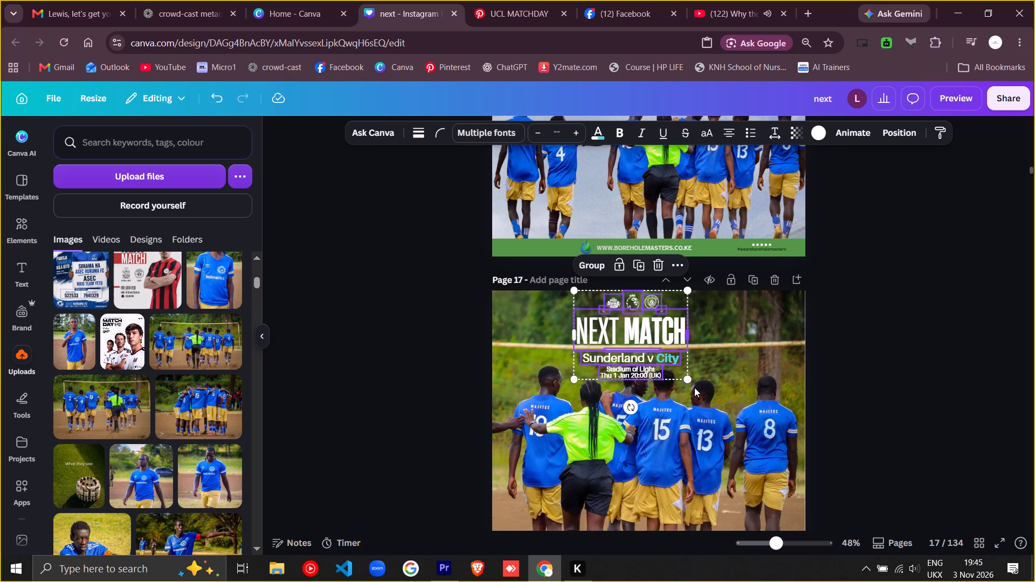
pyautogui.moveTo(688, 381); pyautogui.dragTo(674, 368)
pyautogui.moveTo(627, 322); pyautogui.dragTo(530, 325)
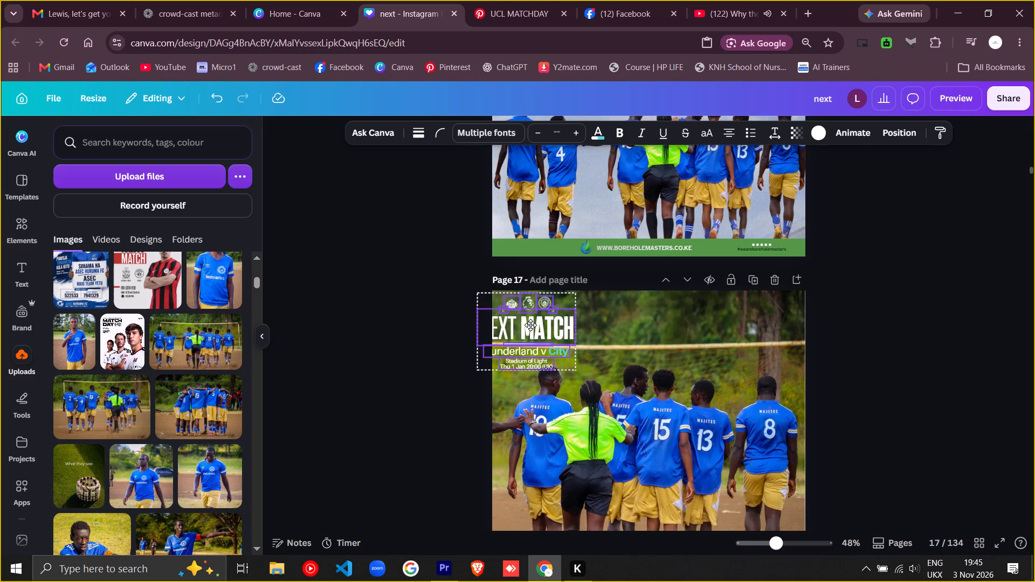
pyautogui.moveTo(530, 325); pyautogui.dragTo(642, 320)
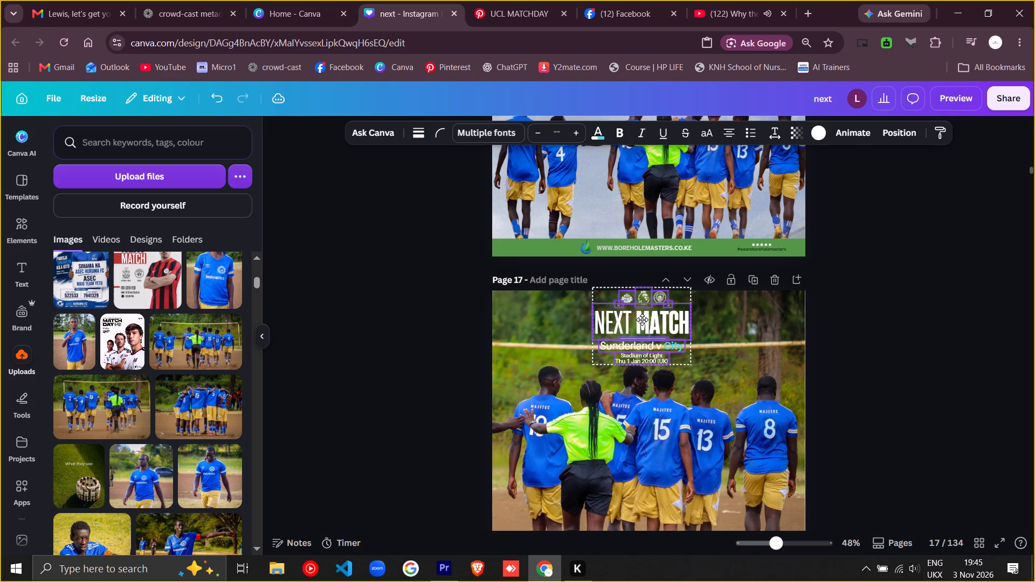
pyautogui.moveTo(642, 320); pyautogui.dragTo(644, 320)
# Open page 17's background photo for cropping again.
pyautogui.click(753, 330)
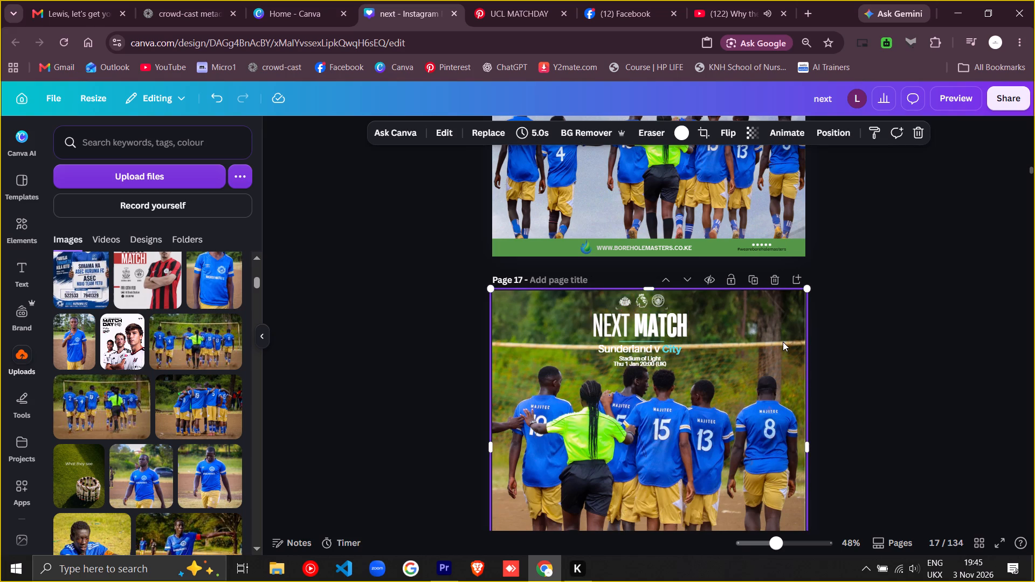
pyautogui.click(741, 342)
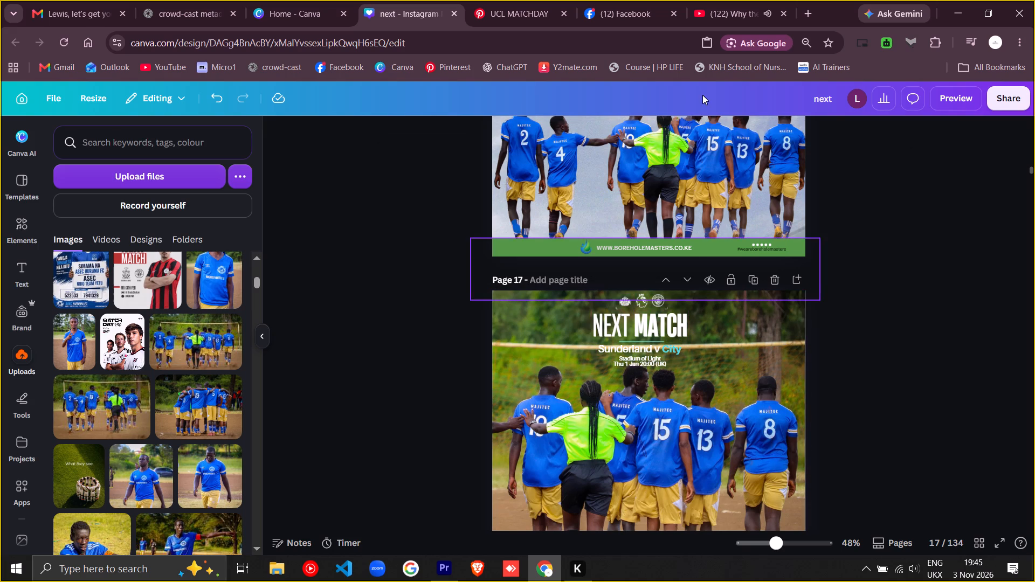
pyautogui.click(753, 318)
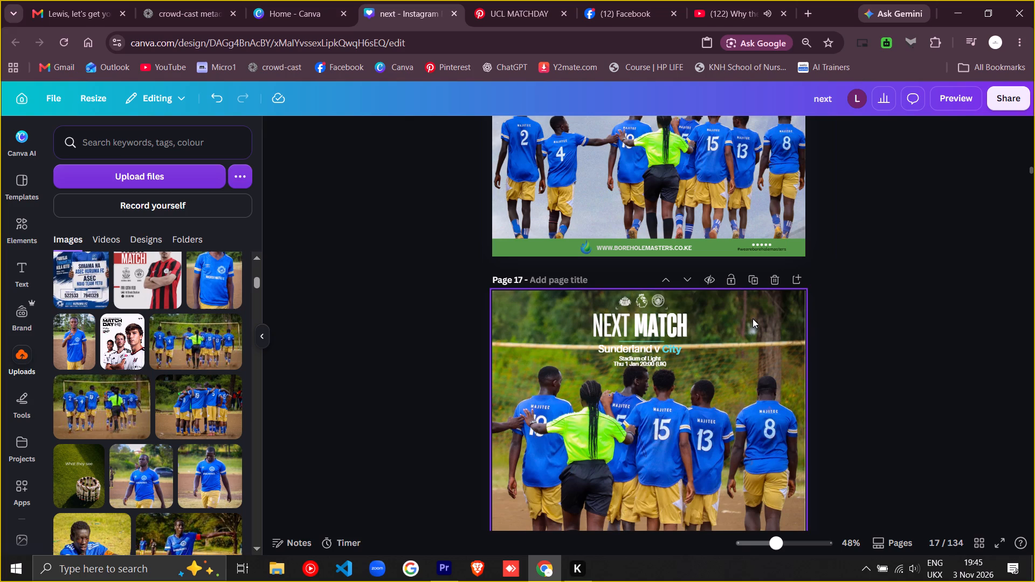
pyautogui.click(706, 136)
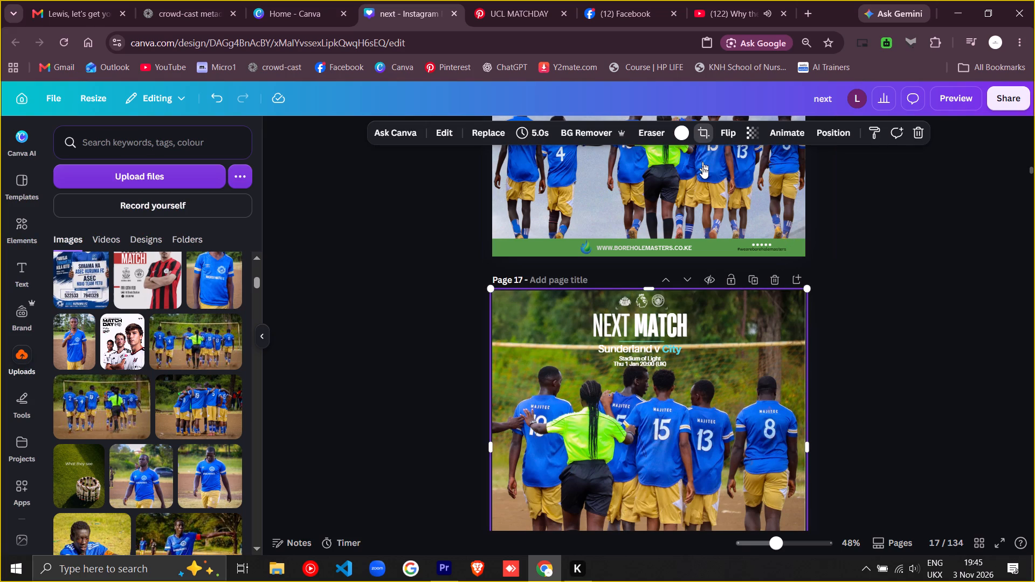
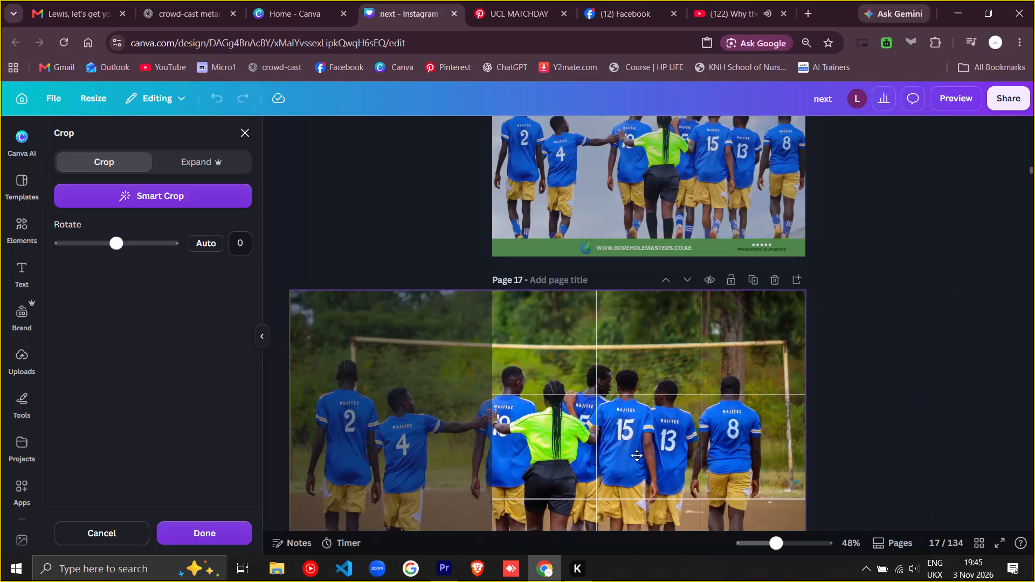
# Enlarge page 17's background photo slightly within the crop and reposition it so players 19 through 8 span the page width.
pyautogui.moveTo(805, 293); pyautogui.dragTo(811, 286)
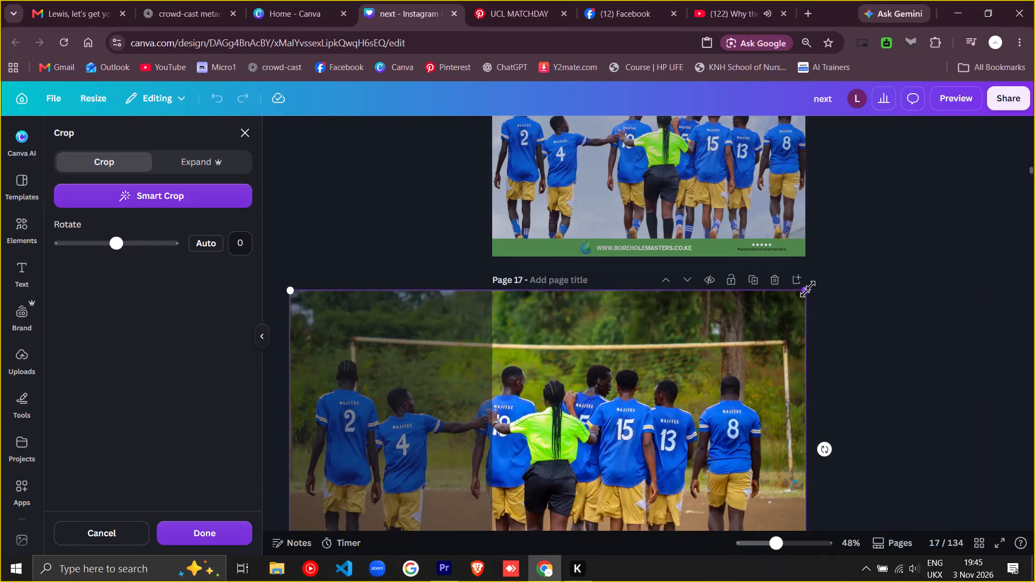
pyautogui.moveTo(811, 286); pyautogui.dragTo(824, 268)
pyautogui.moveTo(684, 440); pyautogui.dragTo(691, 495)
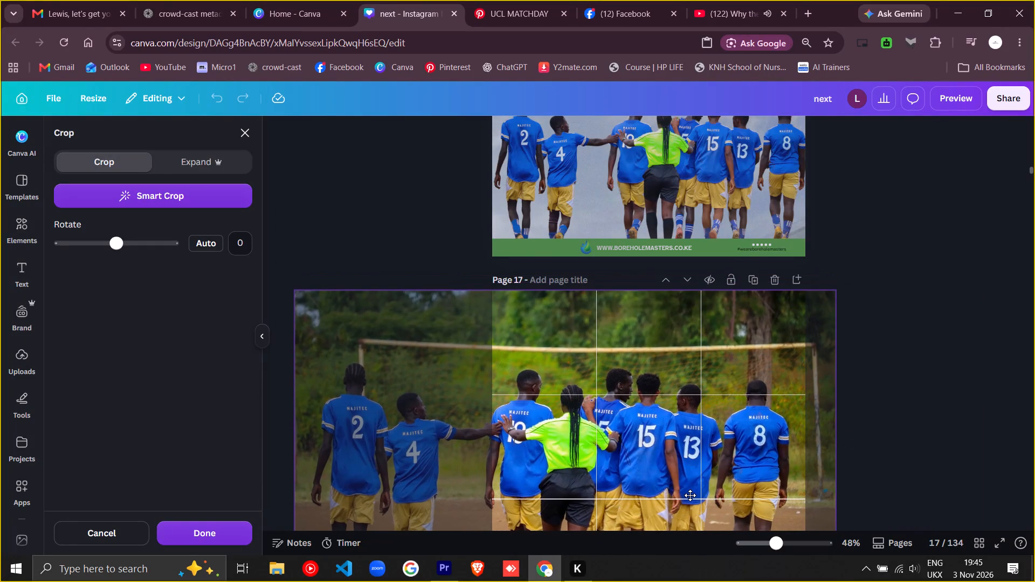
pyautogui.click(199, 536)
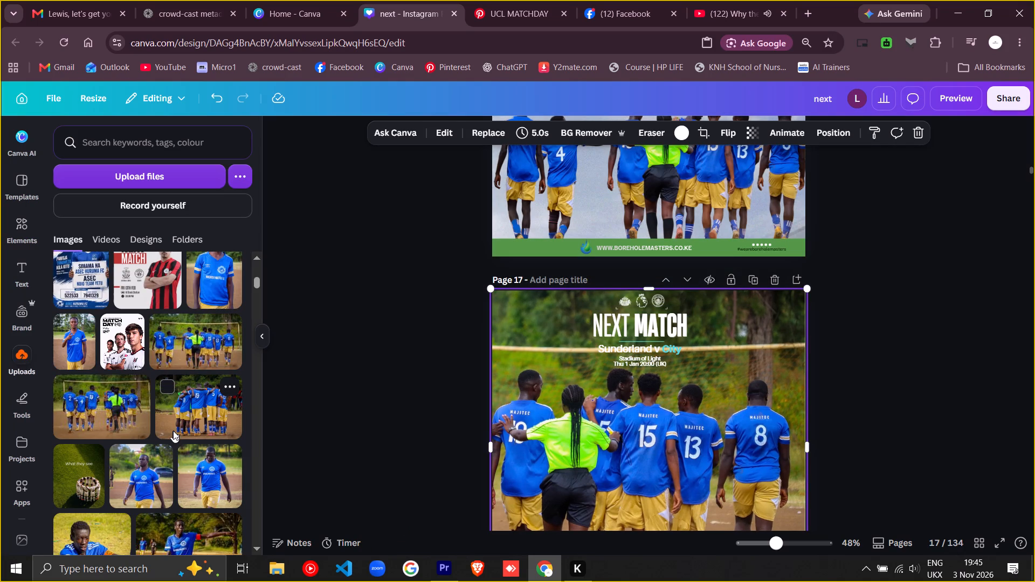
# Replace page 17's background with the uploaded team huddle photo.
pyautogui.click(192, 411)
pyautogui.rightClick(650, 445)
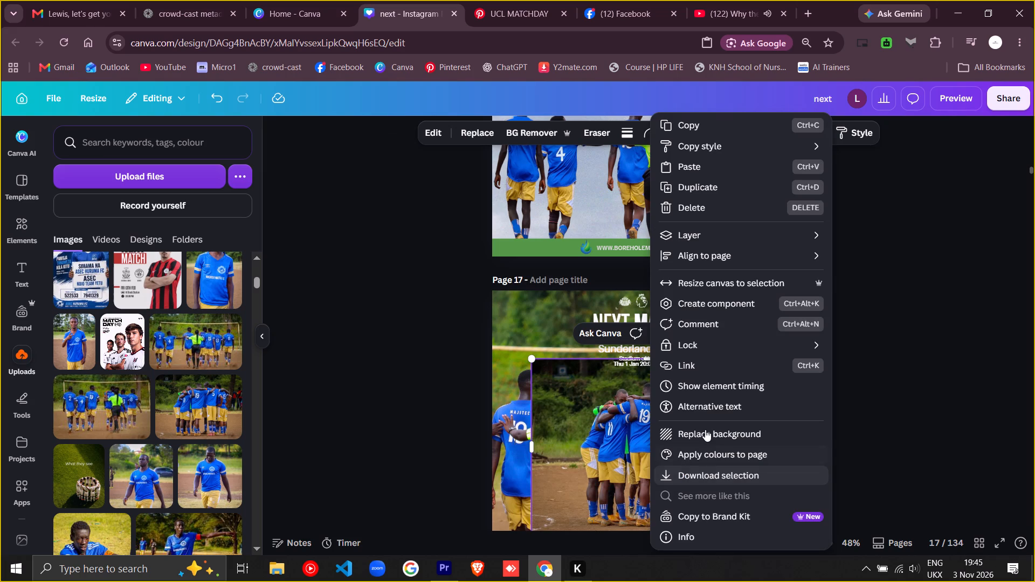
pyautogui.click(701, 428)
# Crop page 17's huddle background by shifting the photo left, so the number 15 player is fully in frame.
pyautogui.click(654, 439)
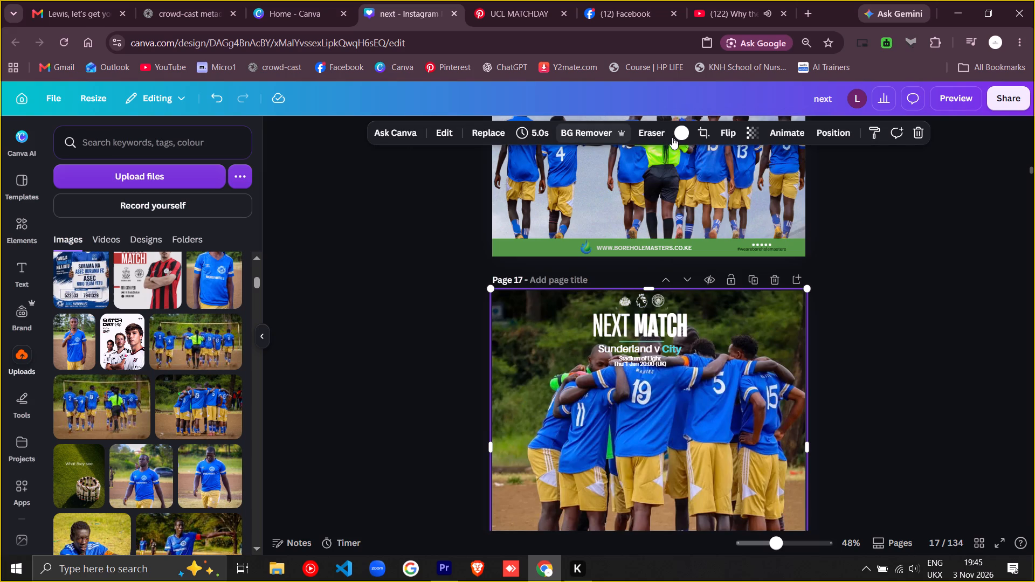
pyautogui.click(700, 136)
pyautogui.moveTo(708, 457); pyautogui.dragTo(637, 452)
pyautogui.click(193, 528)
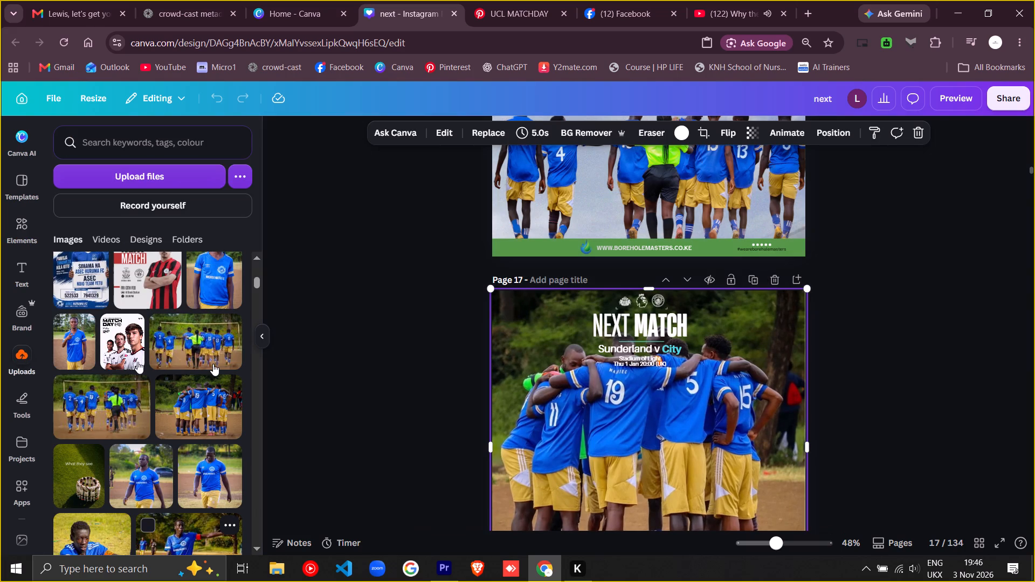
# Open the file upload browser and look through the bhm vs juja folder for another team photo.
pyautogui.click(158, 177)
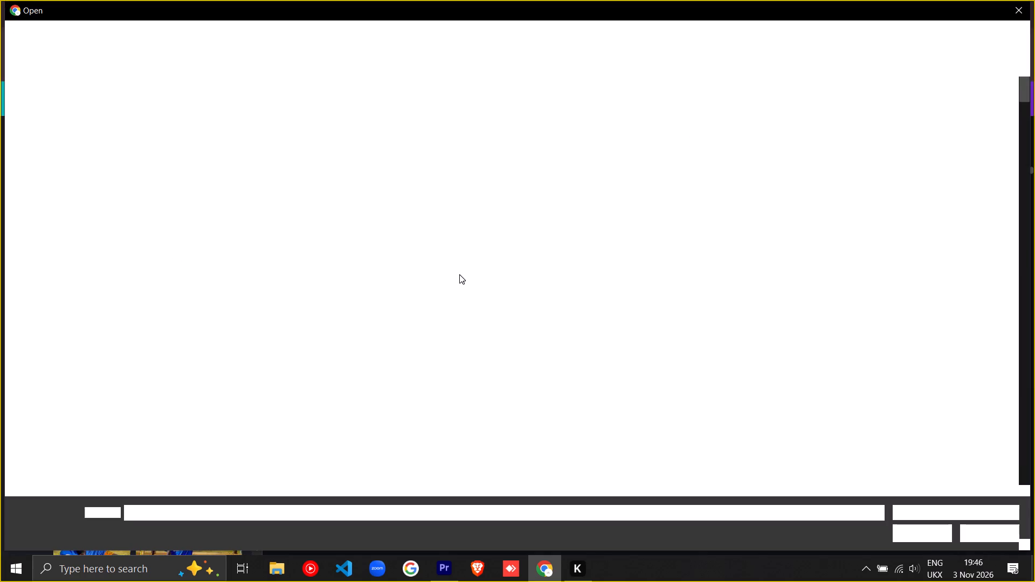
pyautogui.scroll(-1, 629, 364)
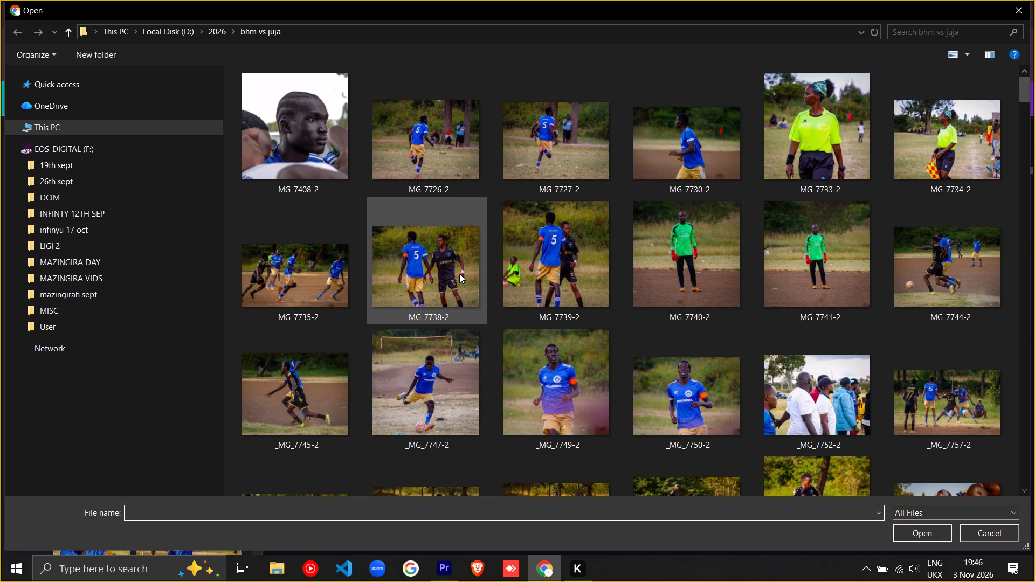
pyautogui.scroll(-1, 459, 274)
pyautogui.scroll(-2, 637, 365)
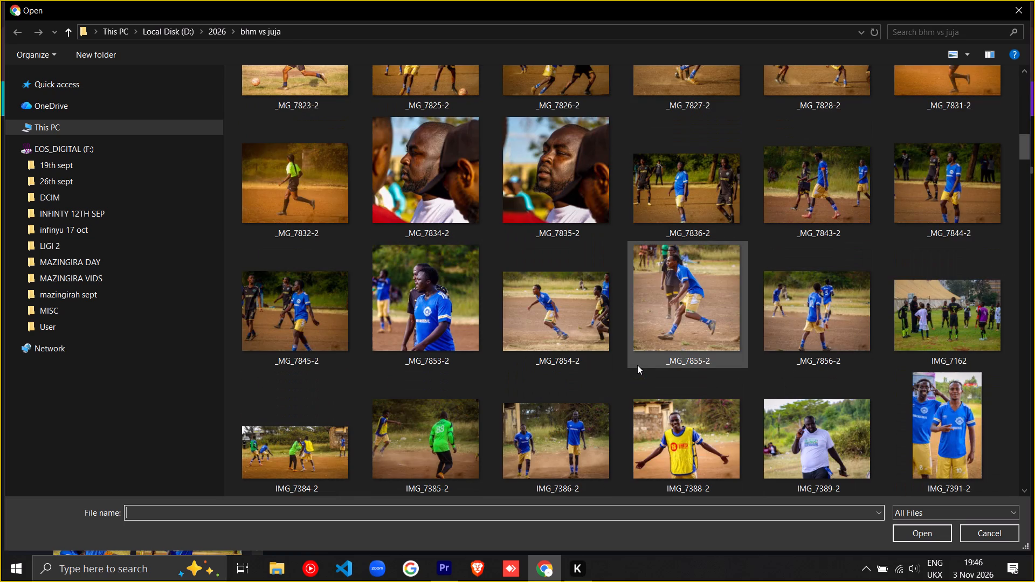
pyautogui.scroll(-3, 637, 361)
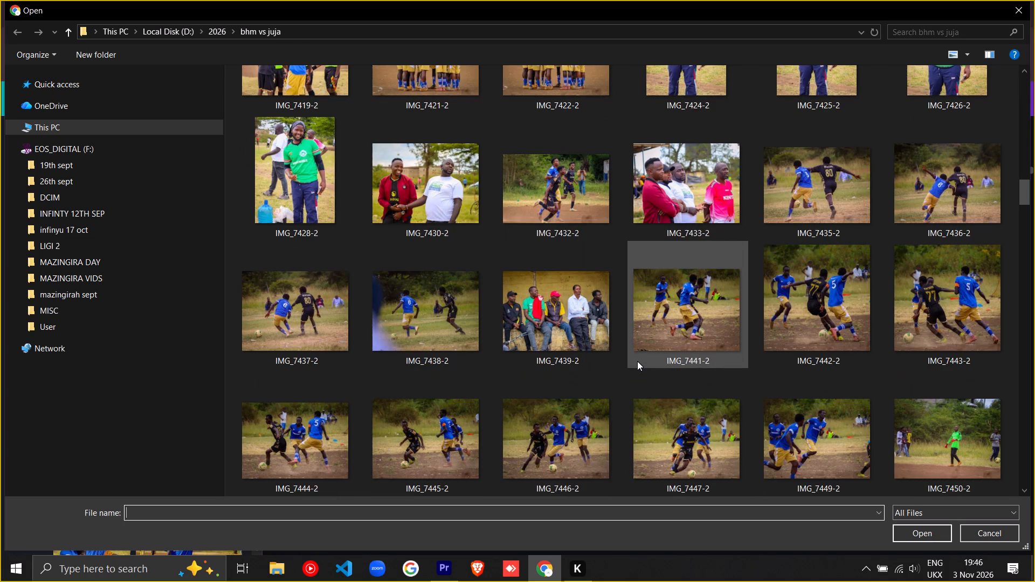
pyautogui.scroll(2, 637, 361)
pyautogui.scroll(-1, 637, 361)
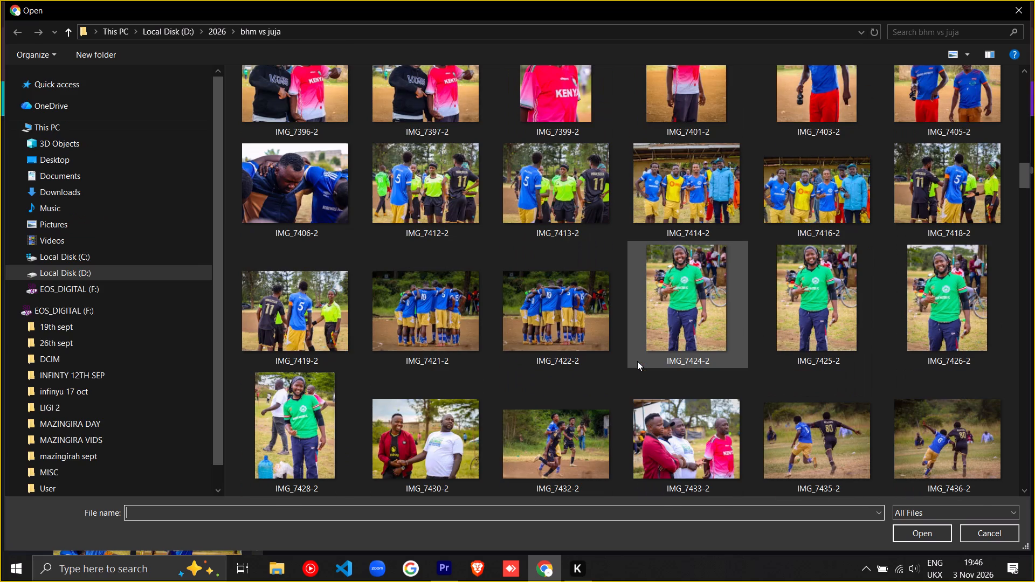
pyautogui.scroll(-5, 637, 361)
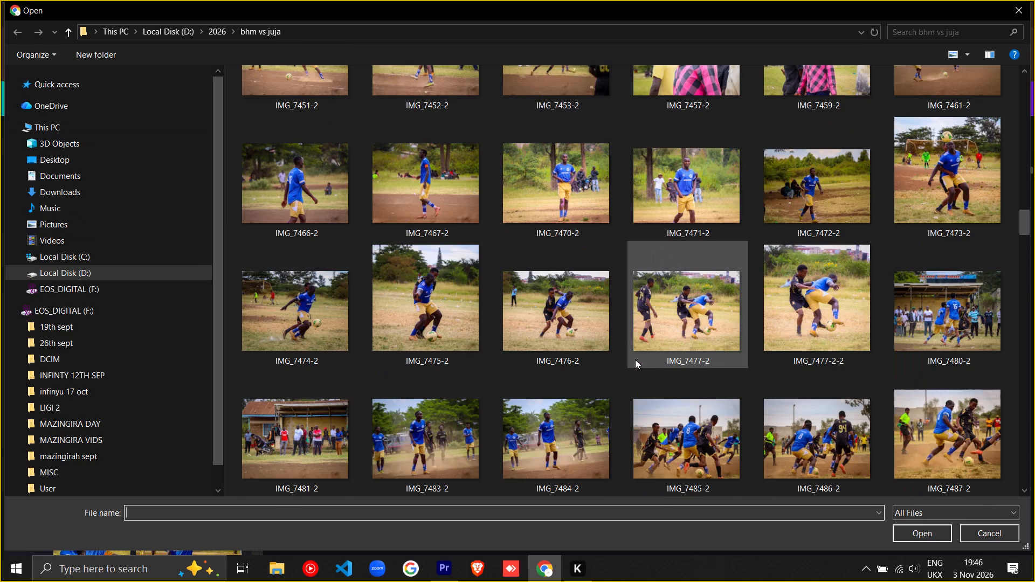
pyautogui.scroll(-4, 635, 359)
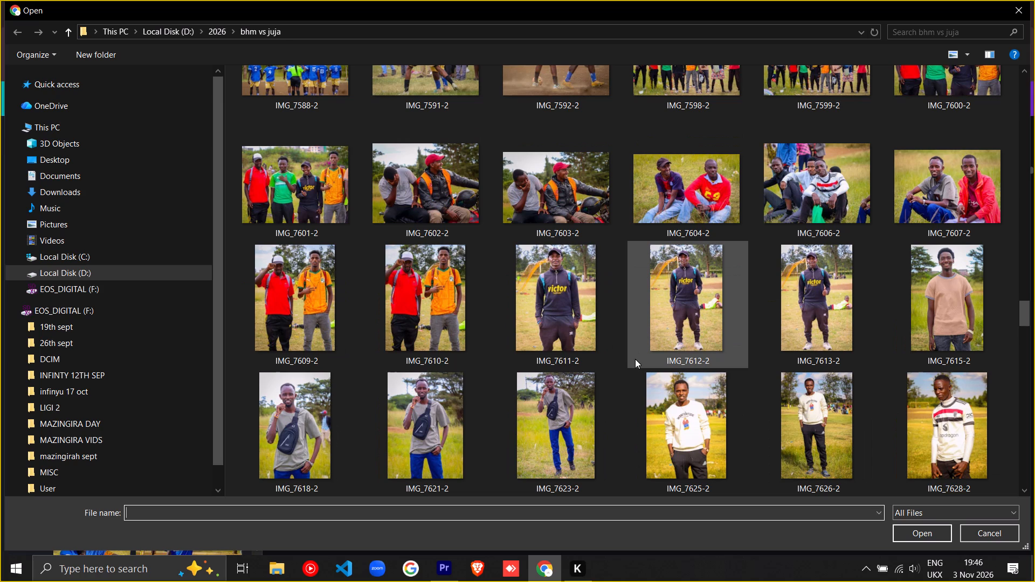
pyautogui.scroll(-6, 634, 361)
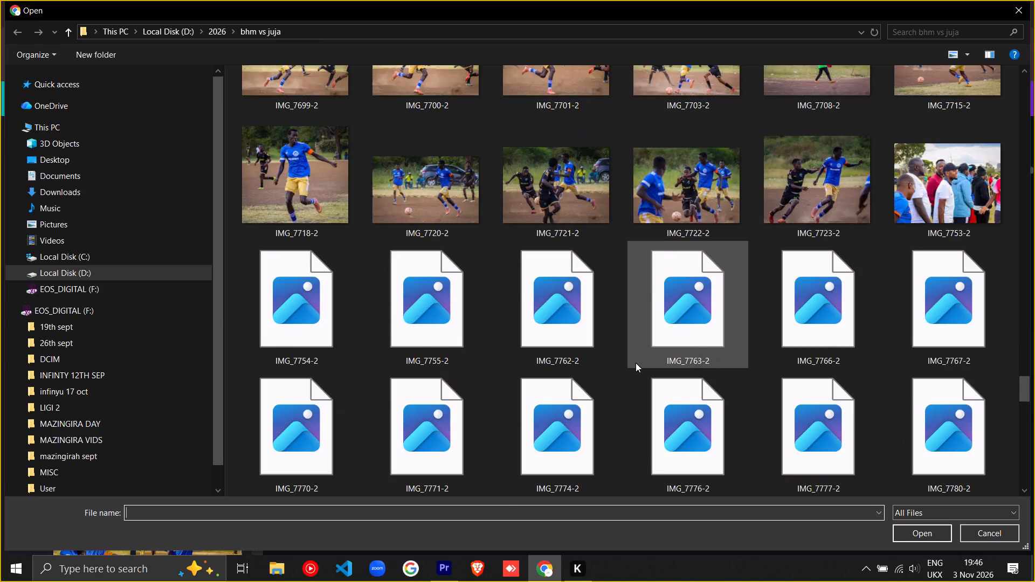
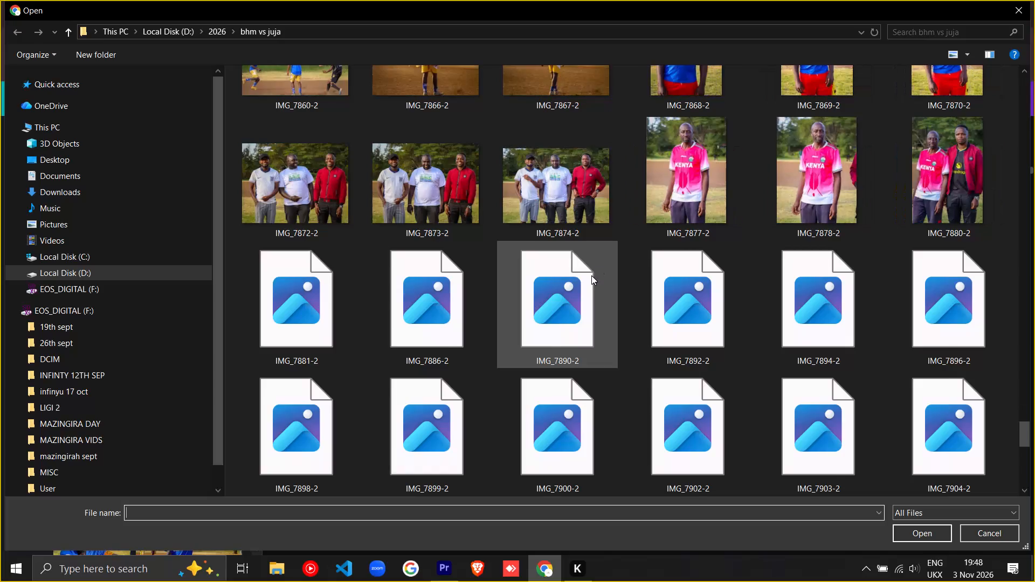
# Look through the folders inside 2026 on Local Disk (D:) for another source of team photos.
pyautogui.scroll(-2, 576, 286)
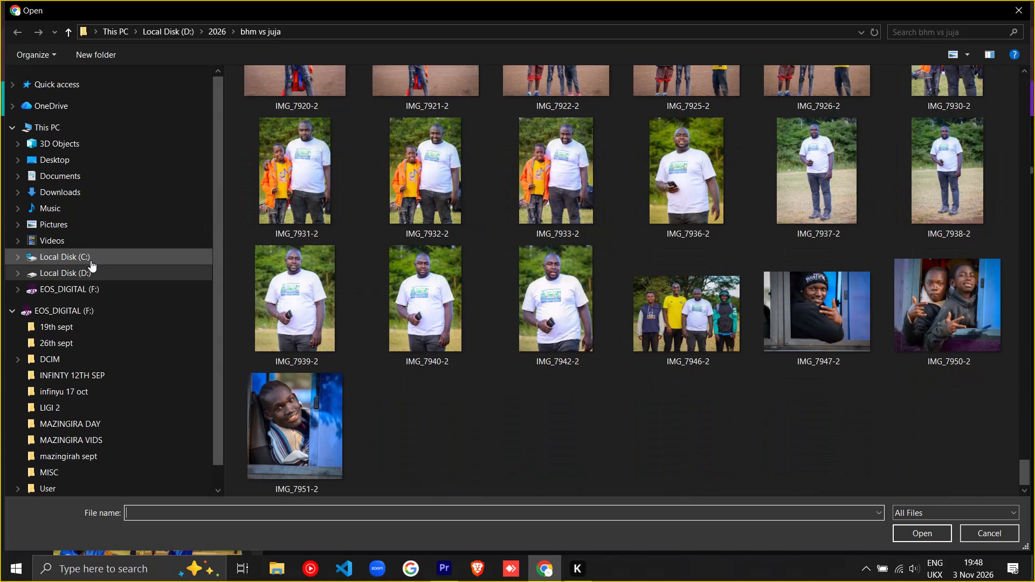
pyautogui.click(73, 280)
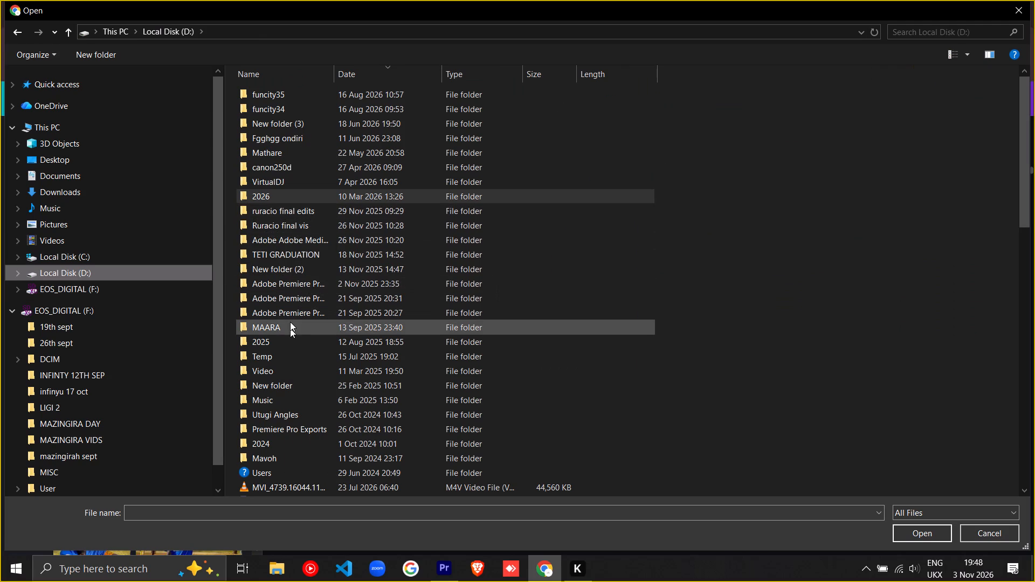
pyautogui.doubleClick(289, 196)
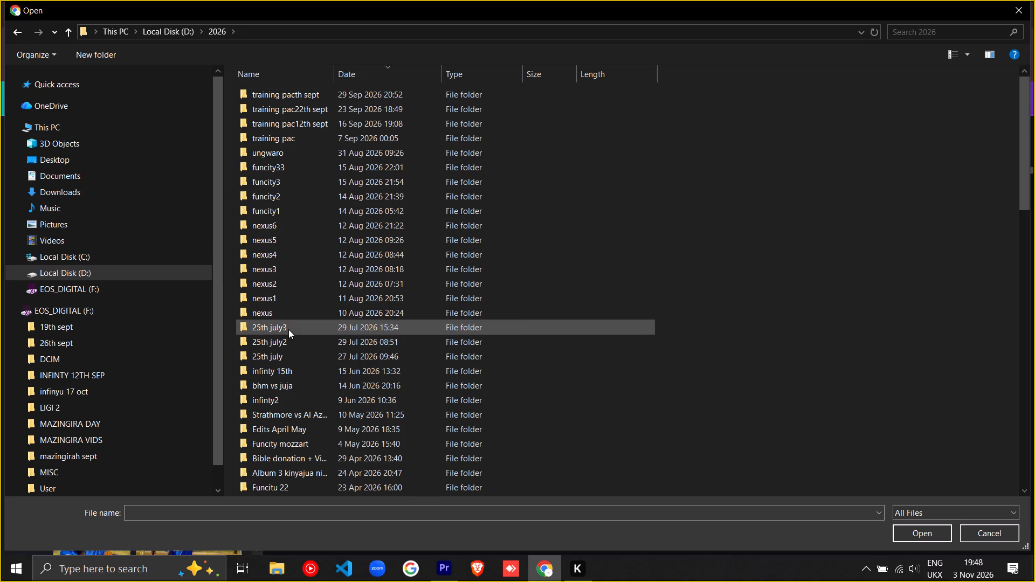
pyautogui.scroll(-2, 293, 398)
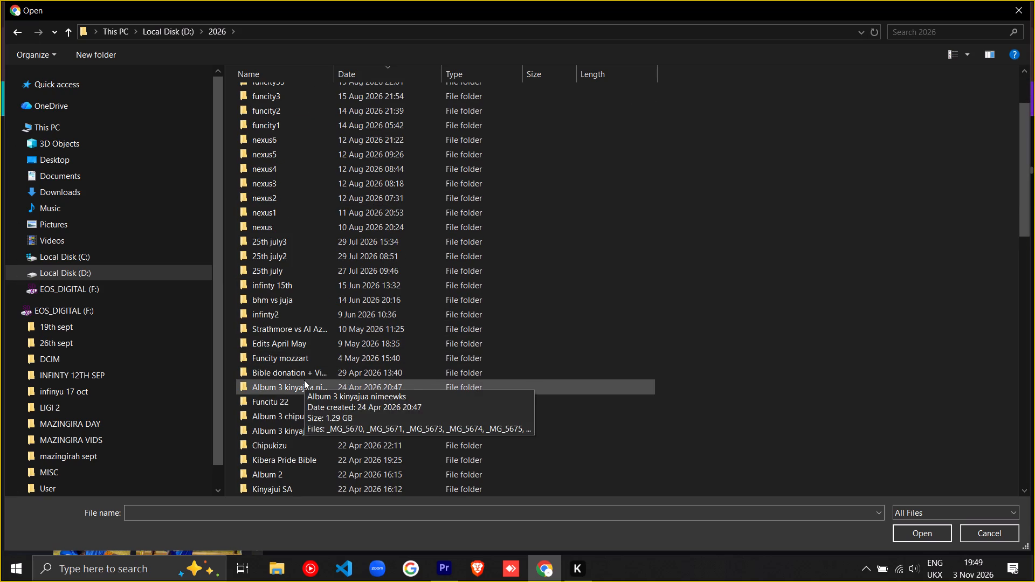
pyautogui.scroll(-1, 299, 400)
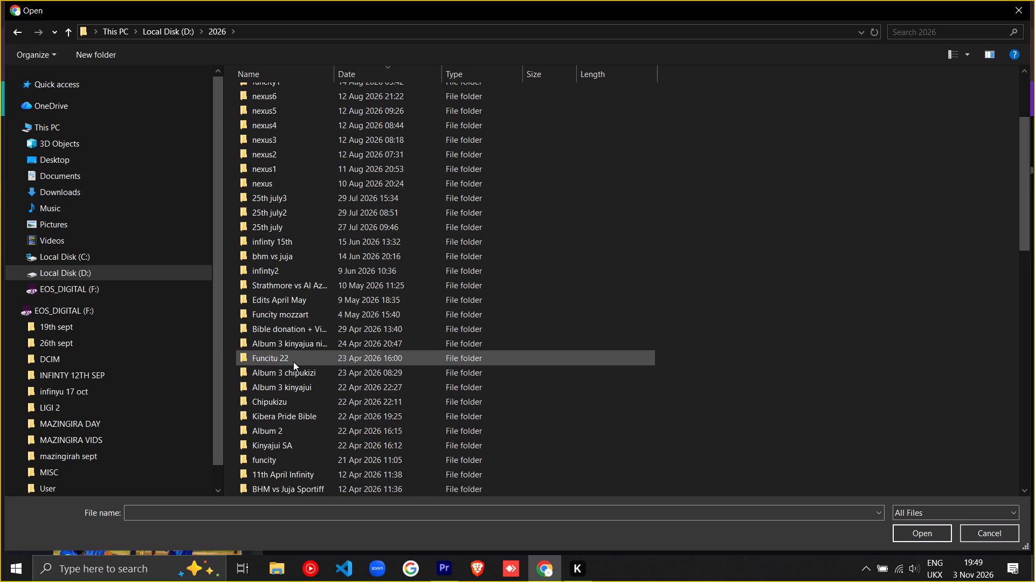
pyautogui.scroll(-1, 285, 402)
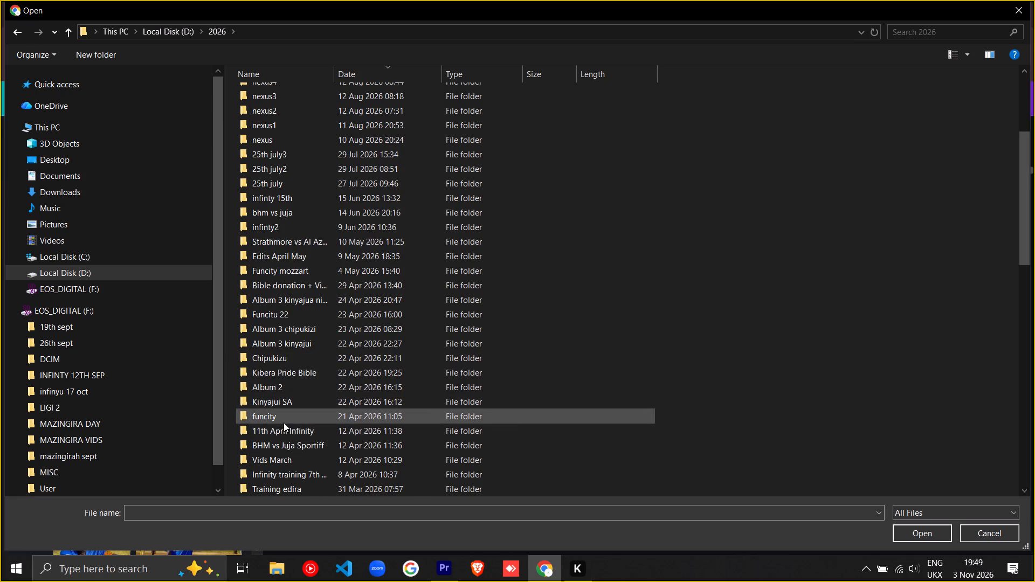
pyautogui.scroll(-4, 289, 449)
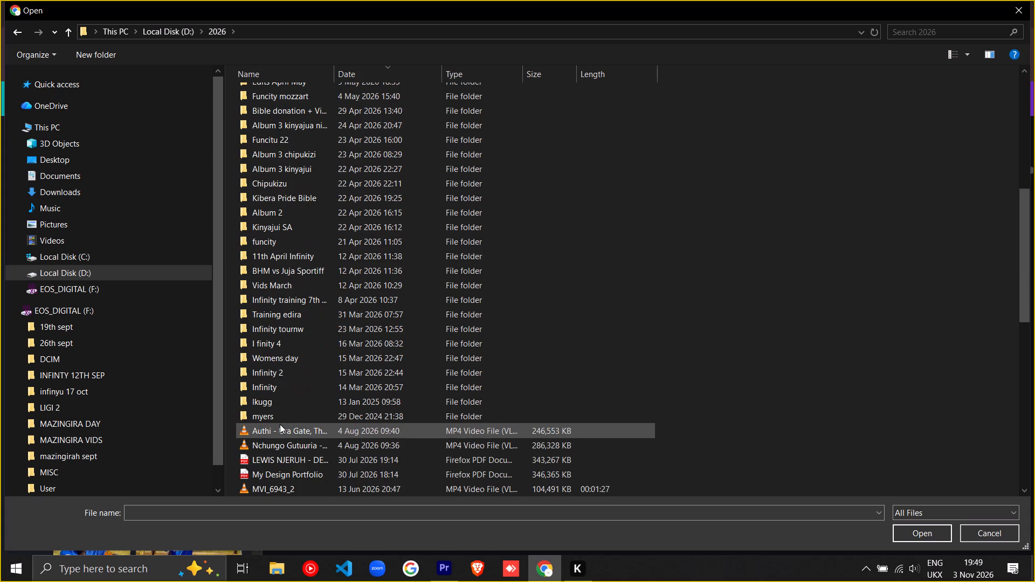
pyautogui.scroll(-1, 281, 355)
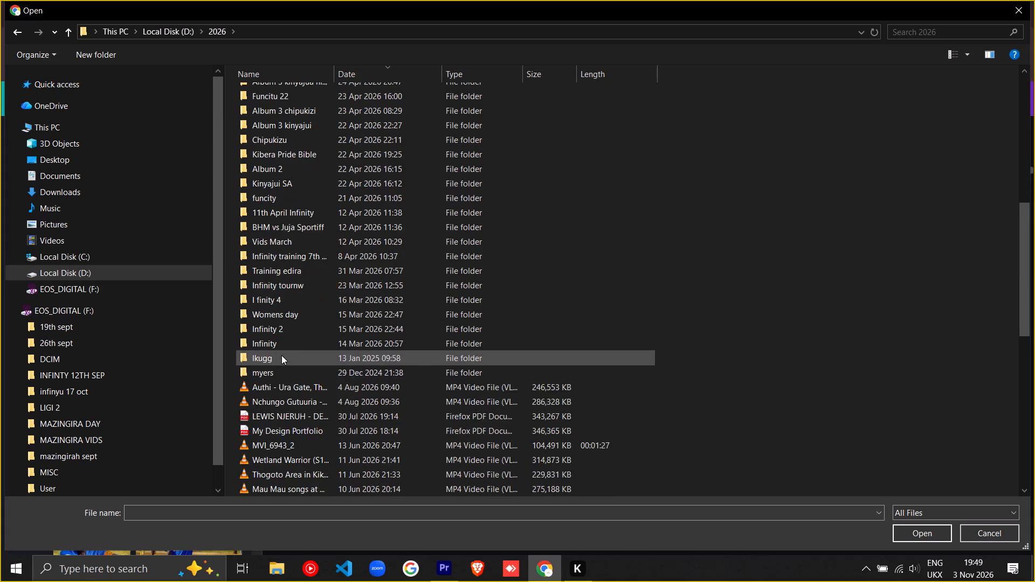
pyautogui.scroll(10, 281, 355)
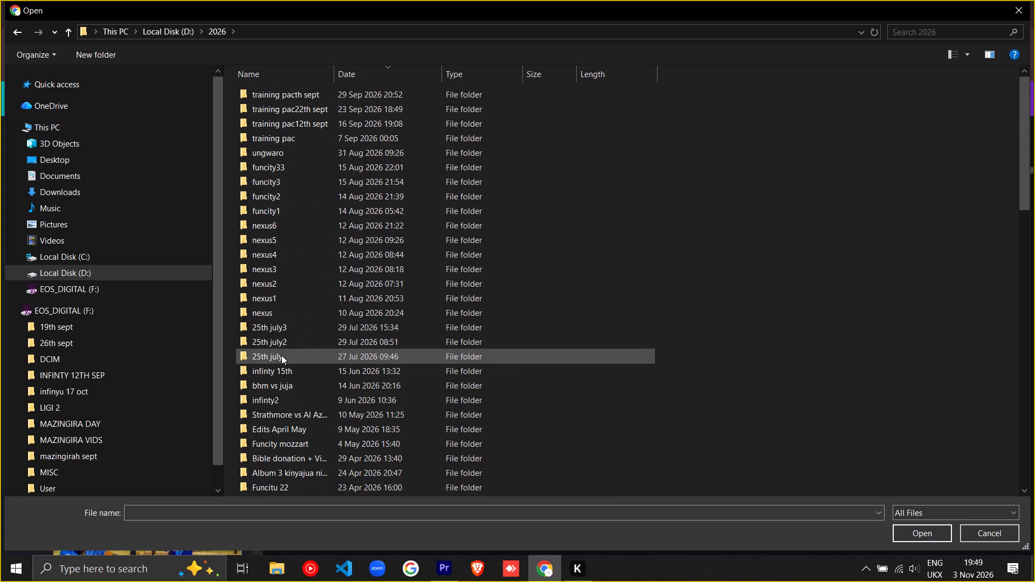
pyautogui.scroll(-5, 281, 355)
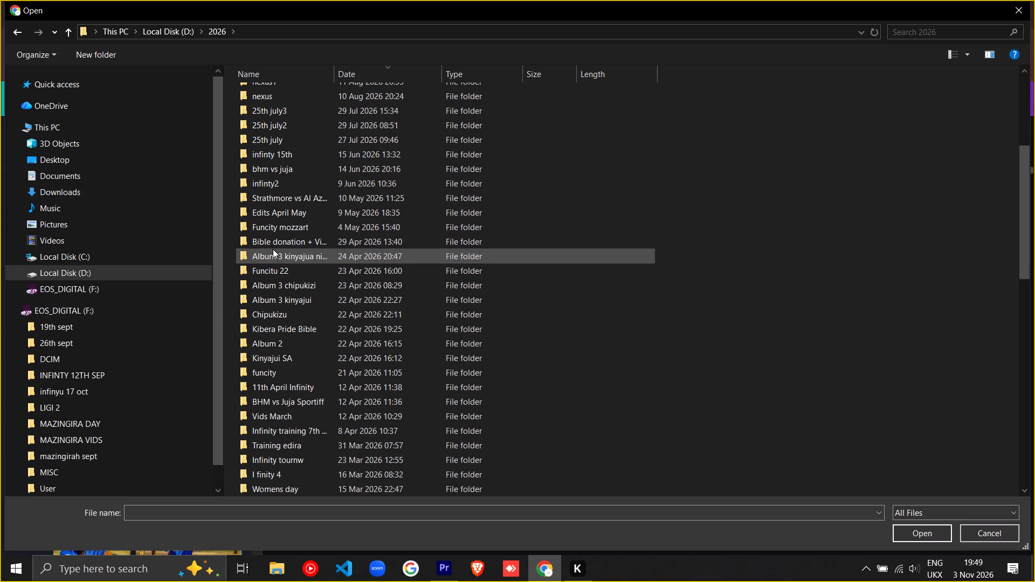
pyautogui.scroll(2, 278, 204)
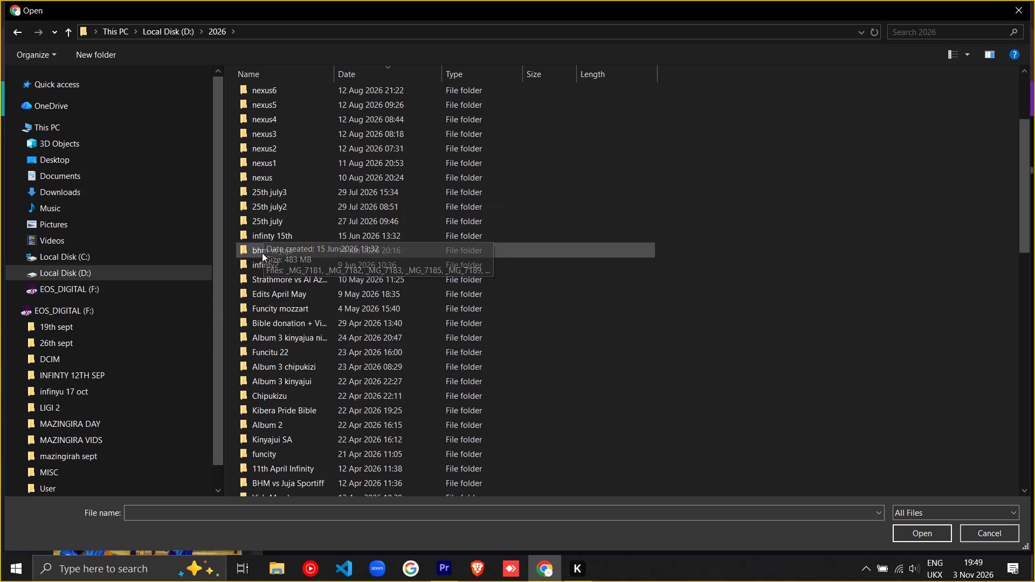
pyautogui.scroll(1, 262, 253)
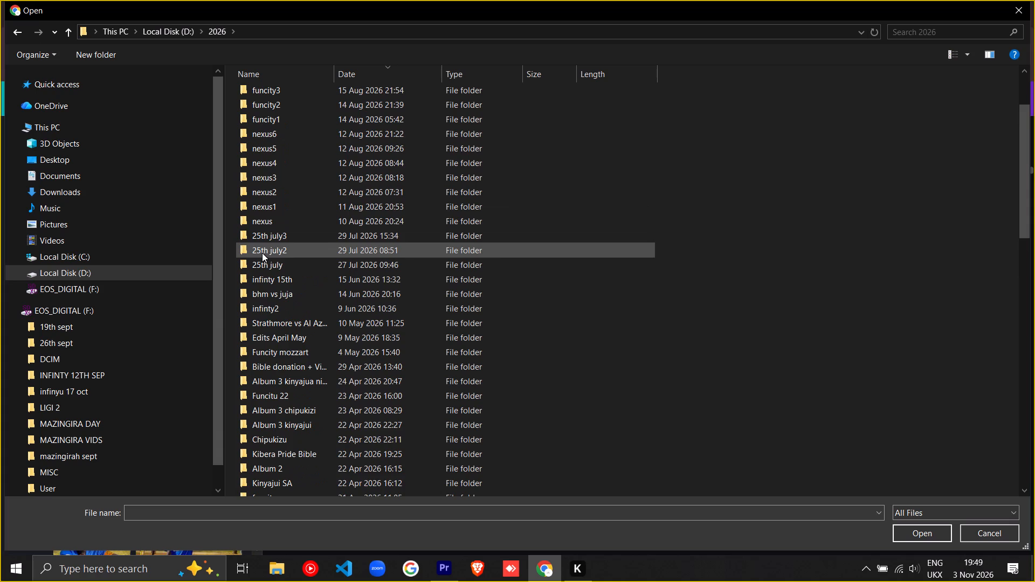
pyautogui.scroll(3, 262, 253)
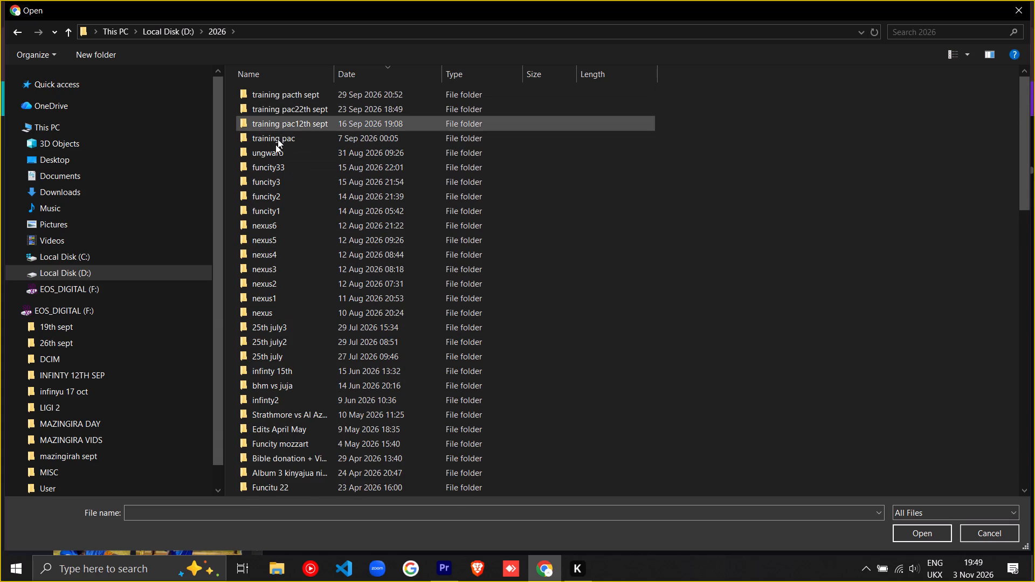
# Check the naivas vs migori folder in Pictures for a team photo and close the file browser without uploading.
pyautogui.click(60, 222)
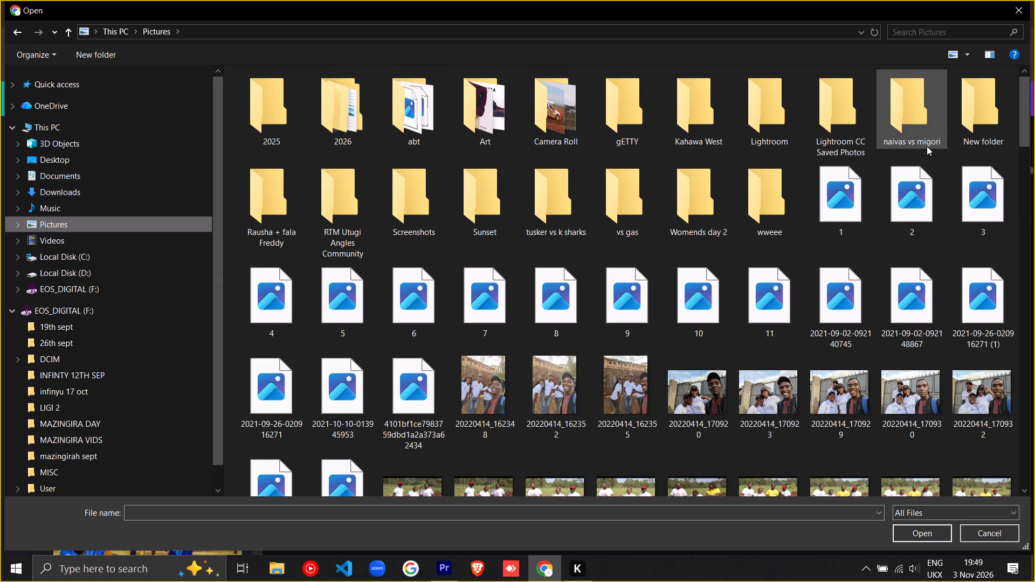
pyautogui.doubleClick(916, 117)
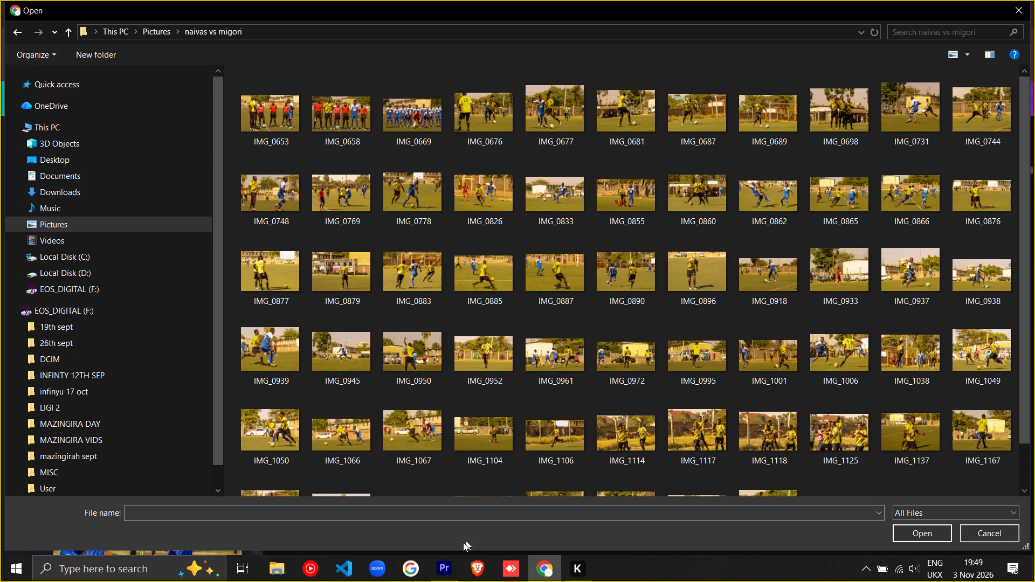
pyautogui.click(552, 570)
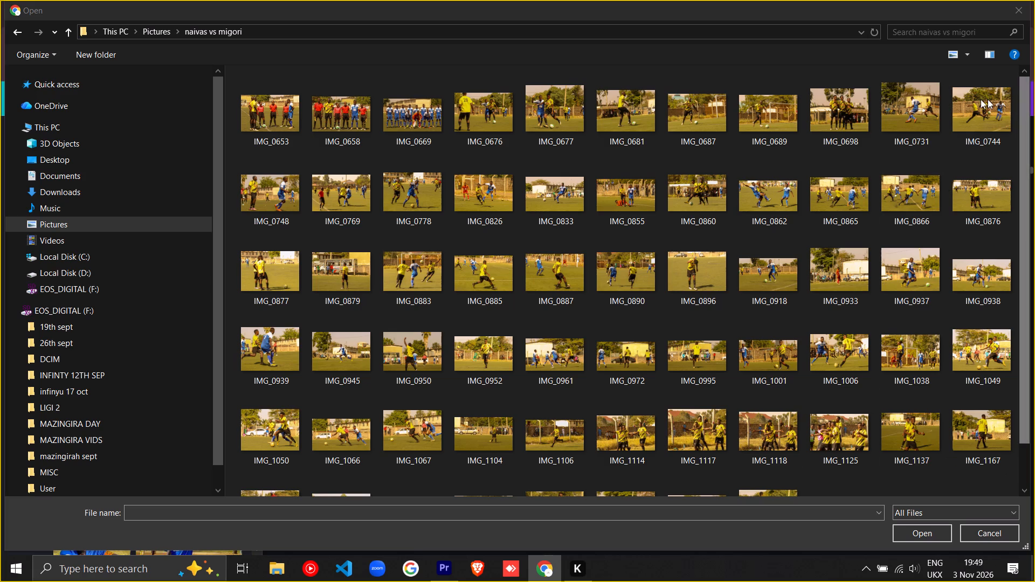
pyautogui.click(1020, 12)
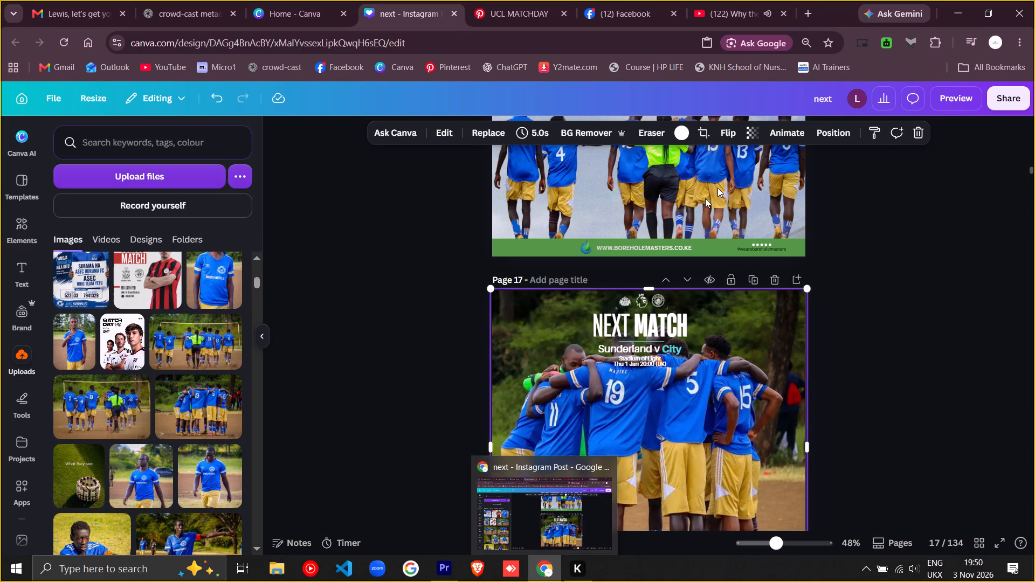
# Open WhatsApp Web in a new browser tab.
pyautogui.click(809, 17)
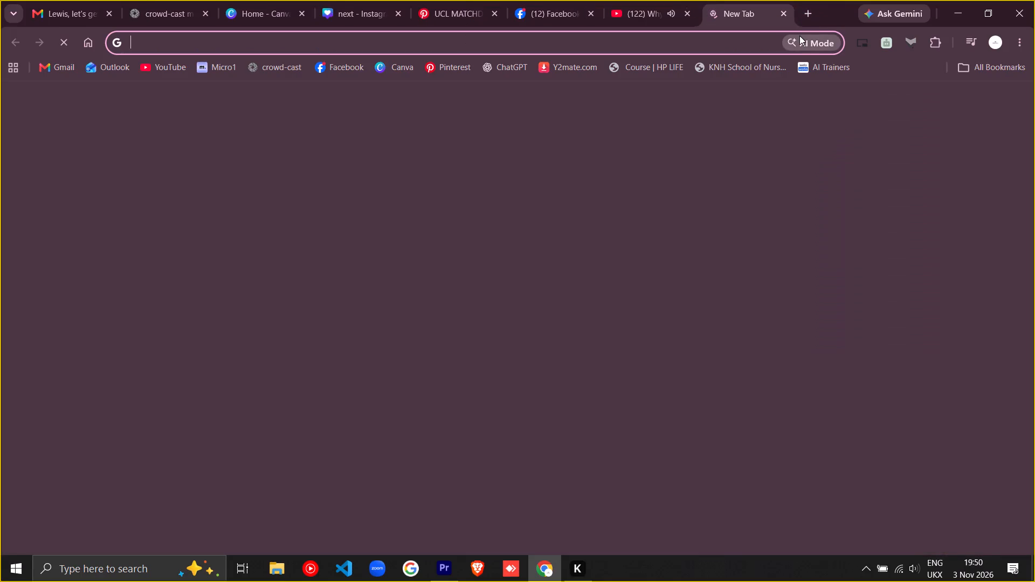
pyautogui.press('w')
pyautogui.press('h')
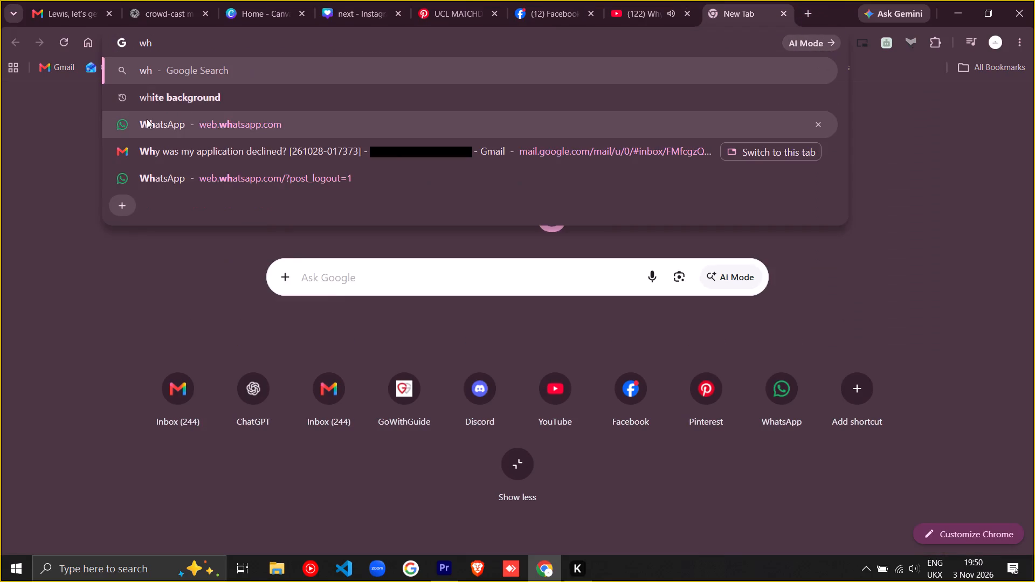
pyautogui.click(197, 209)
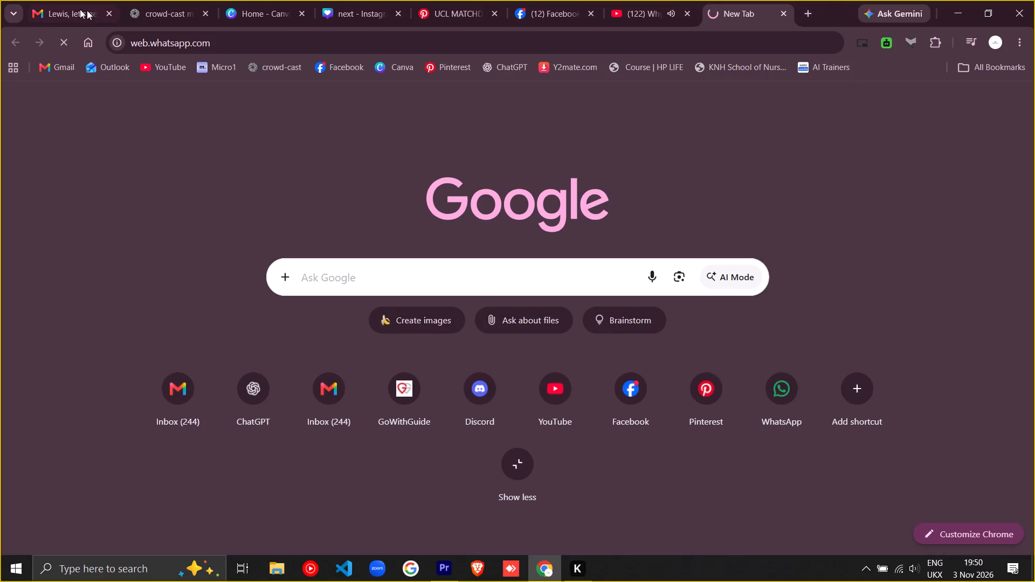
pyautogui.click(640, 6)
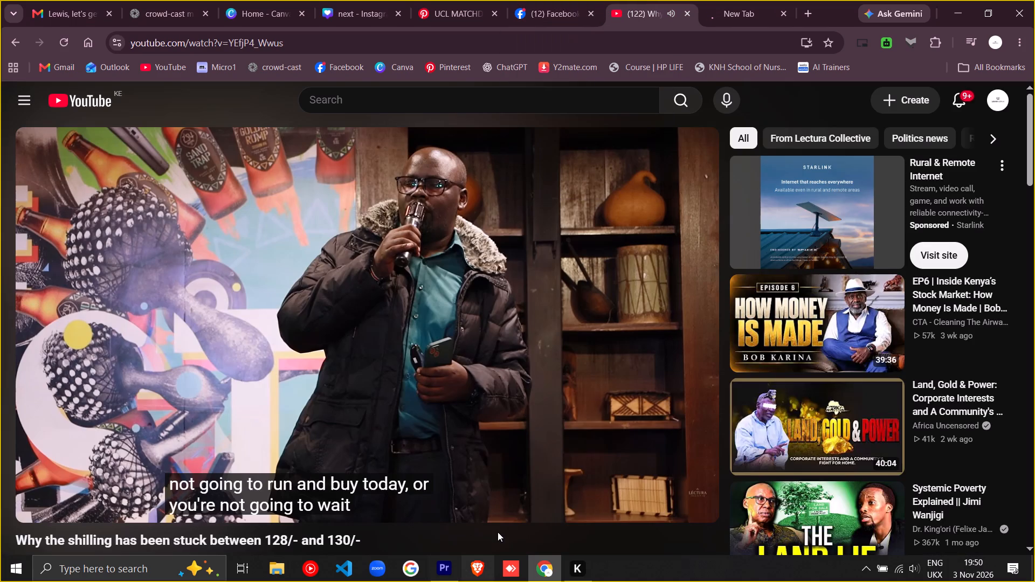
# Return to the Canva design named next and review the whole huddle-photo layout on page 17.
pyautogui.click(355, 13)
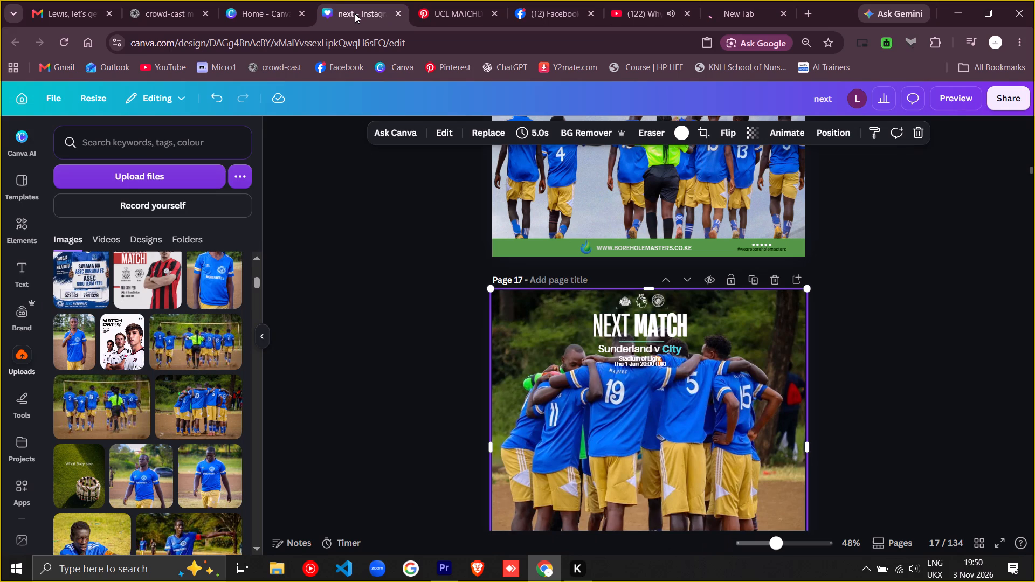
pyautogui.scroll(-2, 698, 431)
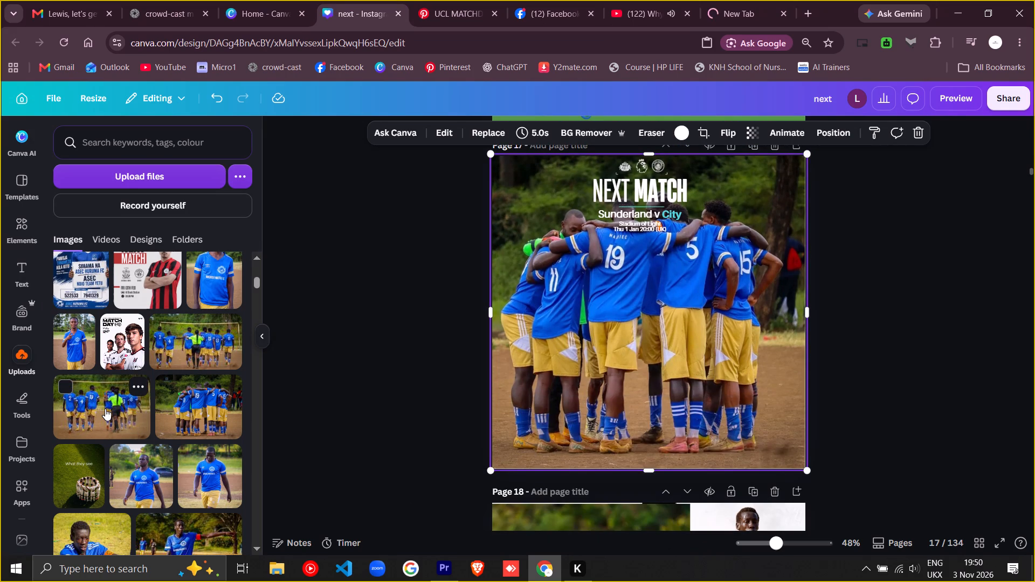
# Look through the previously uploaded images for an alternative team photo.
pyautogui.scroll(-1, 151, 486)
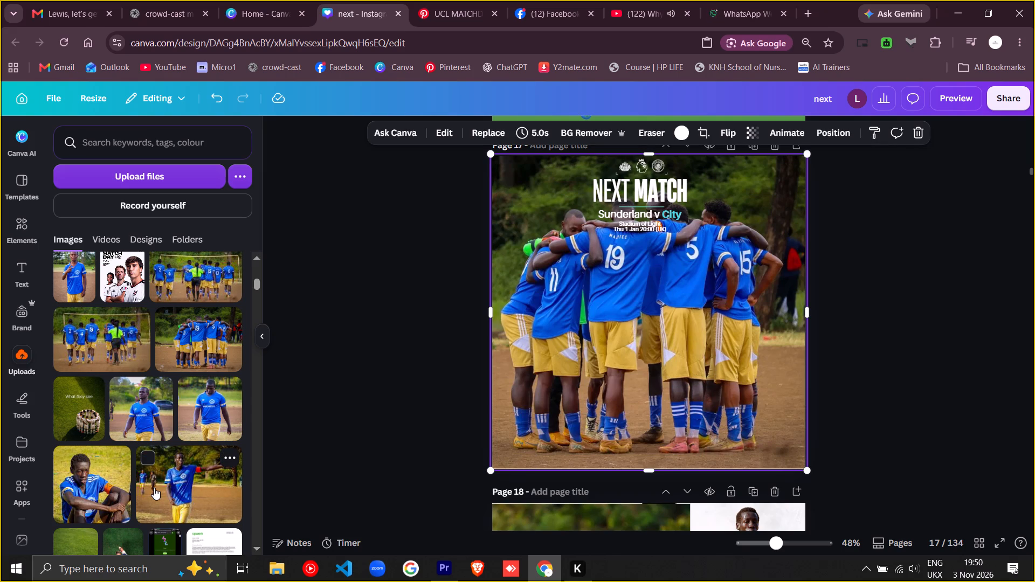
pyautogui.scroll(-1, 115, 448)
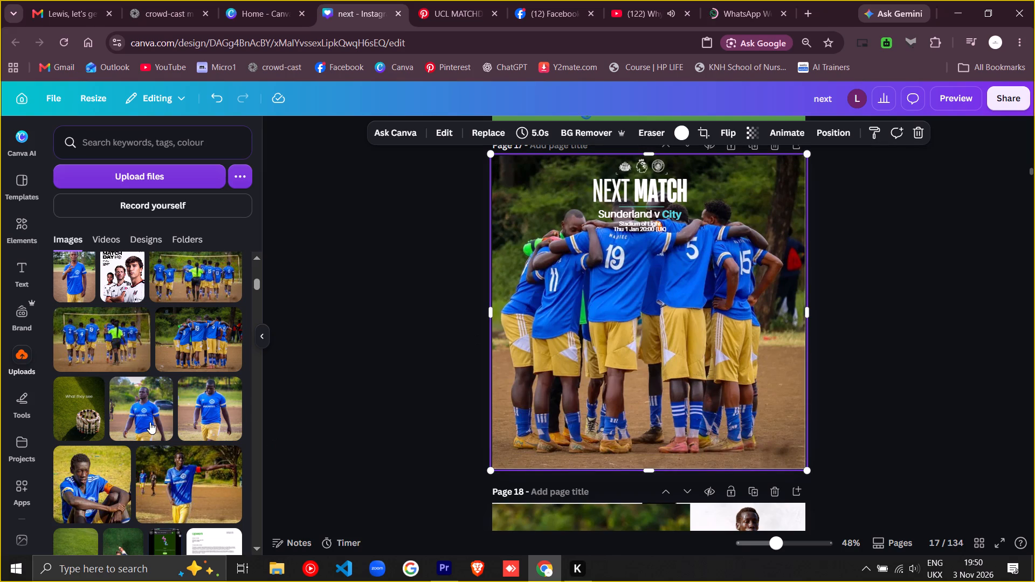
pyautogui.scroll(-2, 150, 422)
pyautogui.scroll(3, 114, 452)
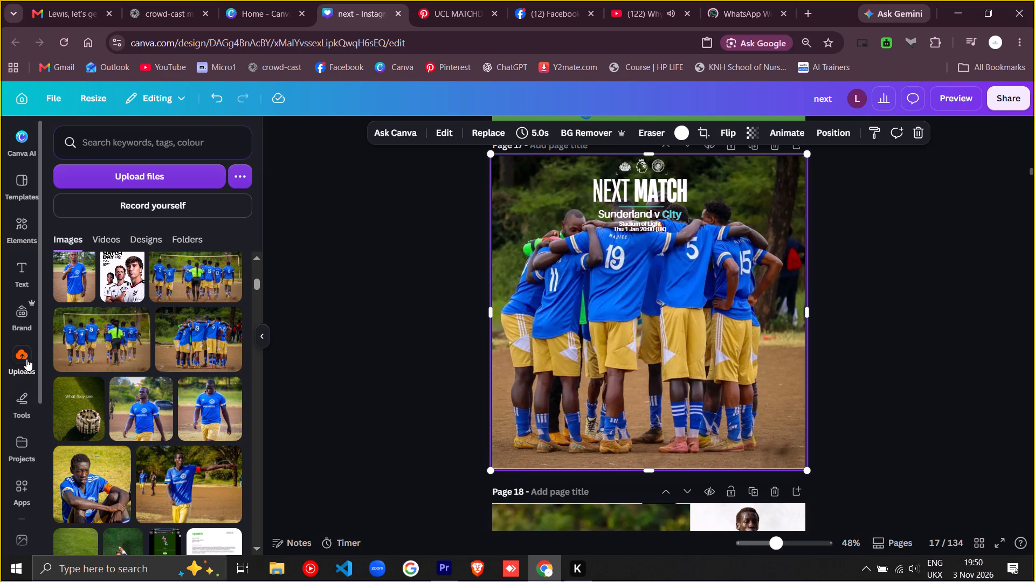
# Search the elements for "white gradient" and place the soft oval white glow over page 17's NEXT MATCH header, centred horizontally.
pyautogui.click(22, 219)
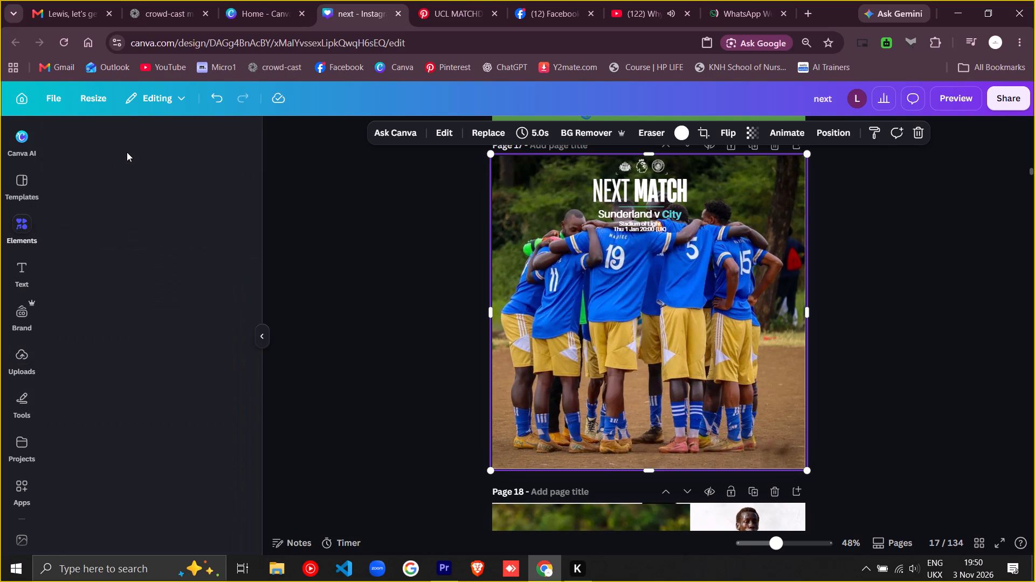
pyautogui.click(104, 148)
pyautogui.write('grad')
pyautogui.press('i')
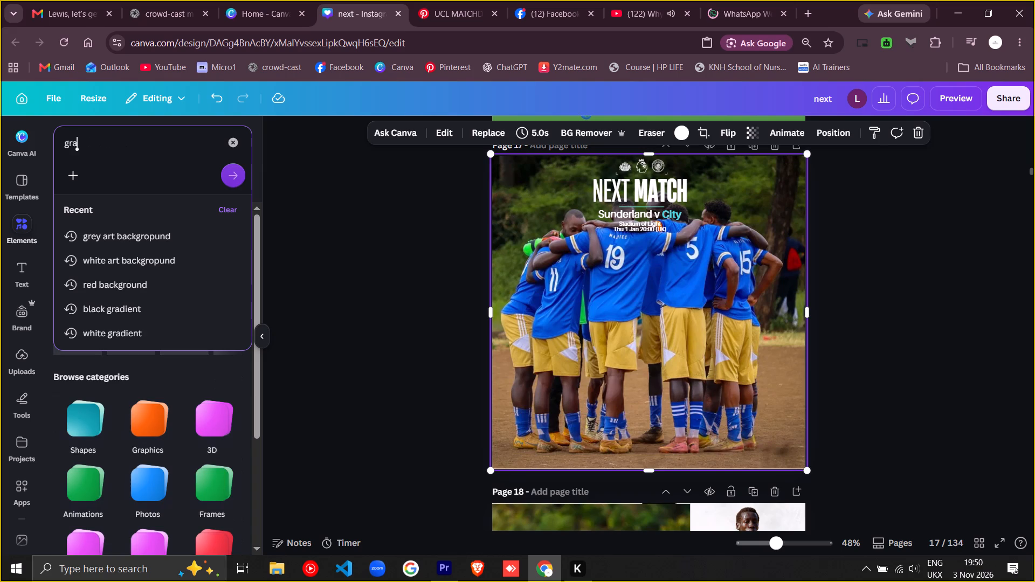
pyautogui.press('e')
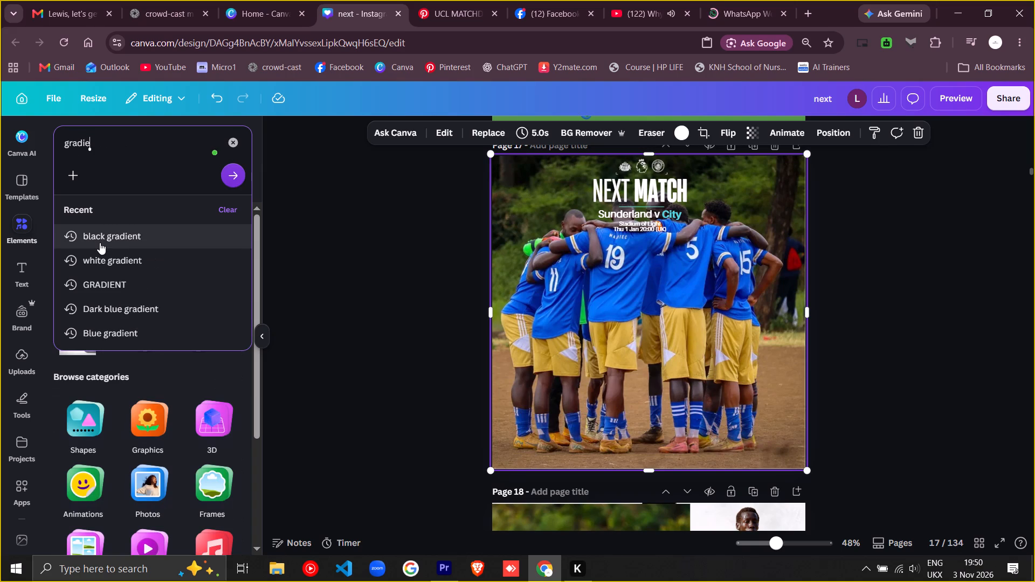
pyautogui.click(98, 257)
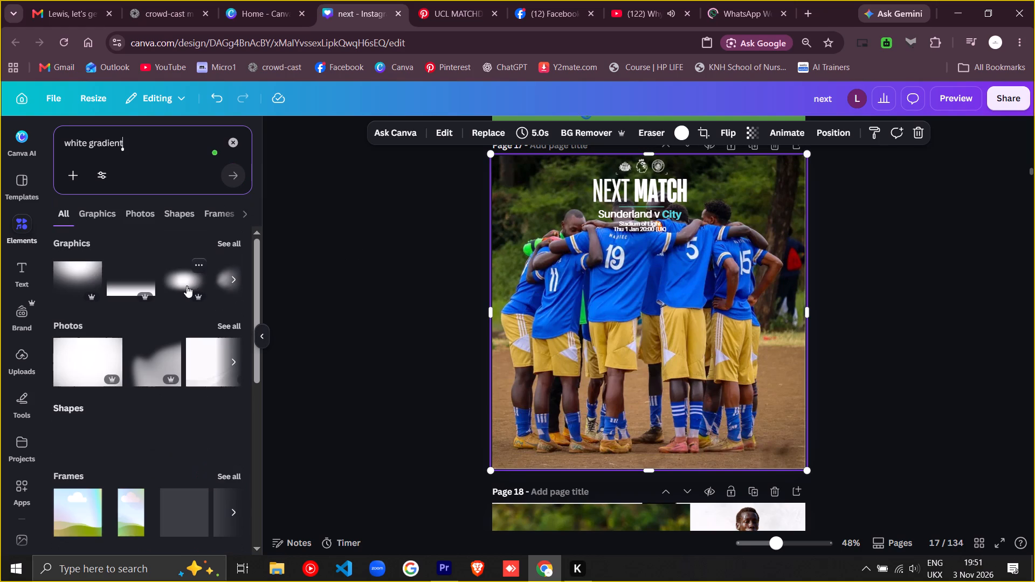
pyautogui.click(185, 280)
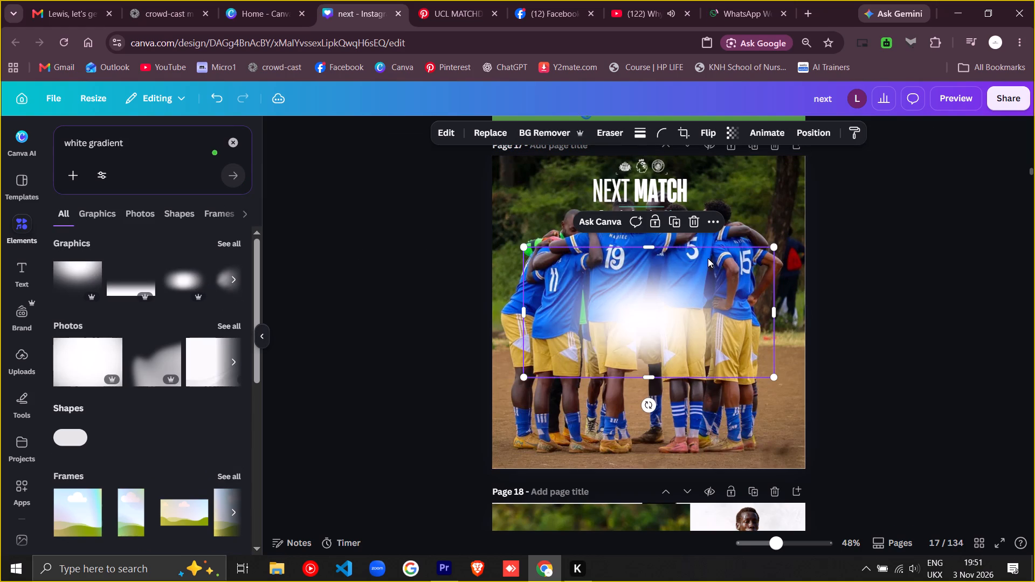
pyautogui.moveTo(637, 329); pyautogui.dragTo(638, 221)
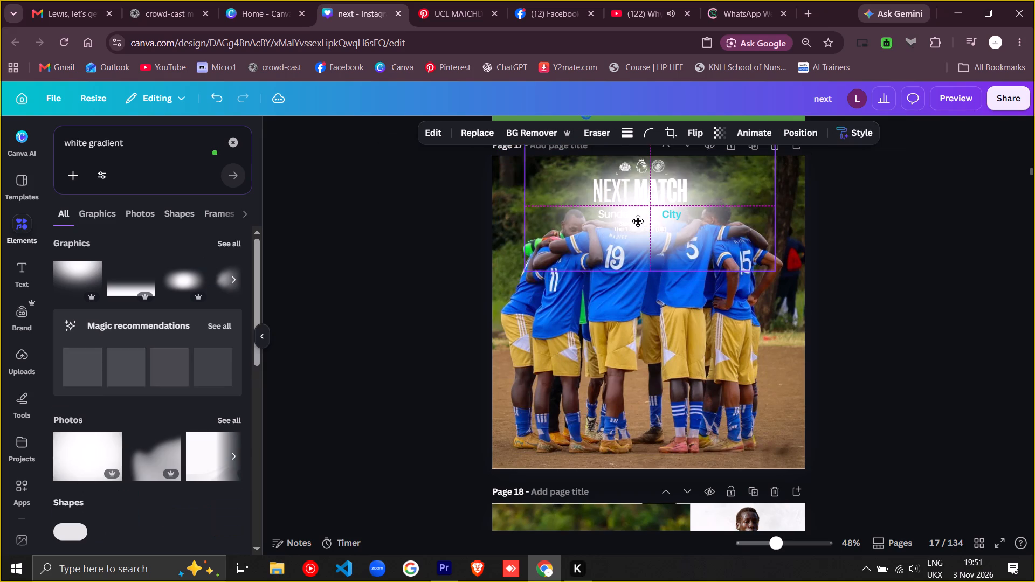
pyautogui.moveTo(638, 221); pyautogui.dragTo(636, 220)
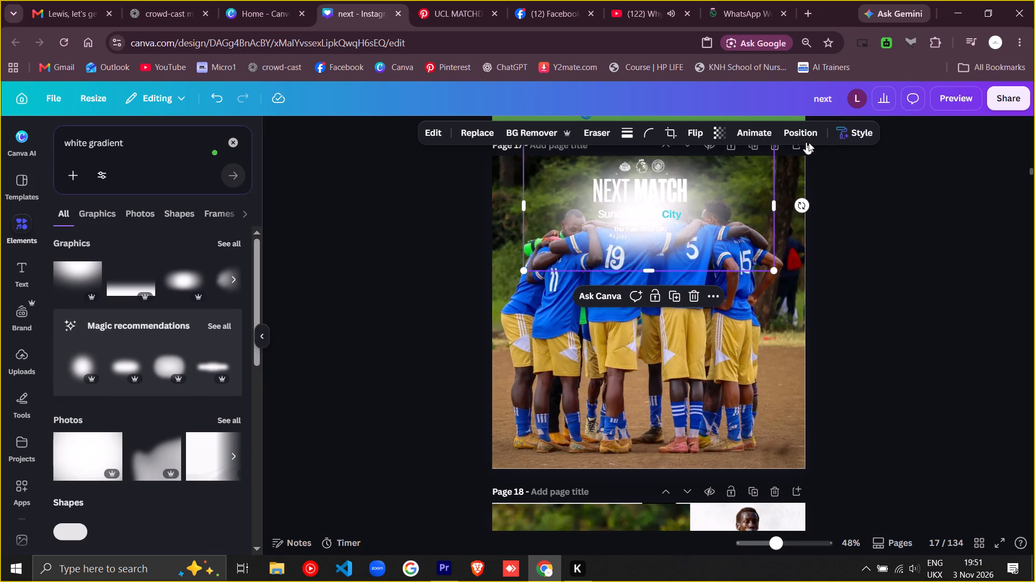
# Send the white glow to the back, behind page 17's header elements, and lock it in place.
pyautogui.click(791, 135)
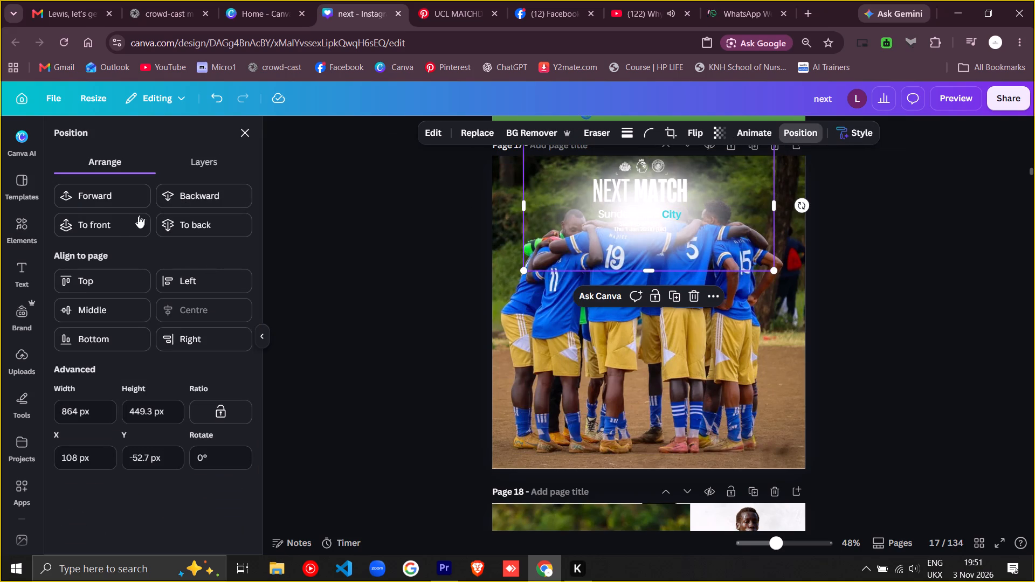
pyautogui.click(202, 223)
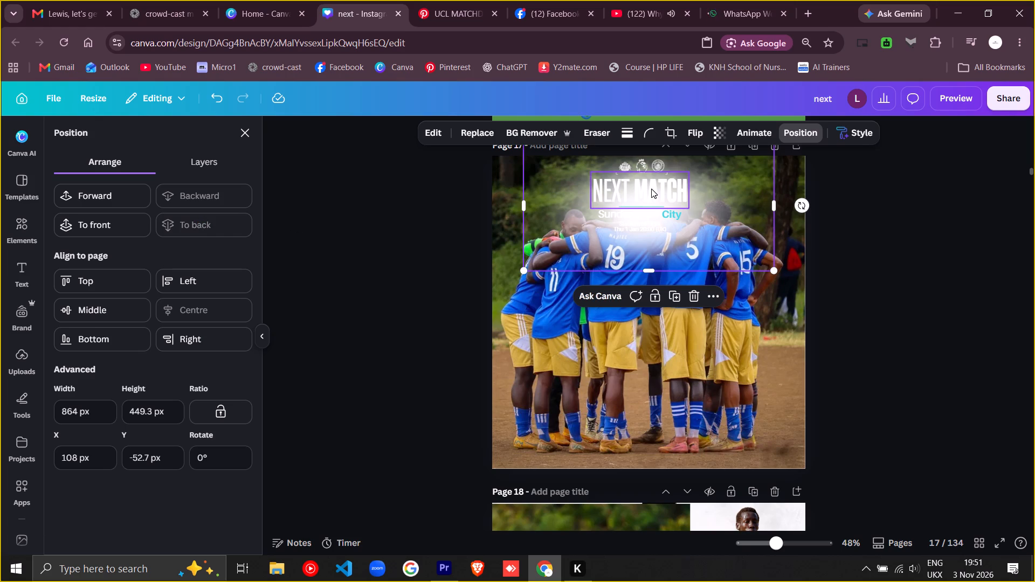
pyautogui.click(657, 296)
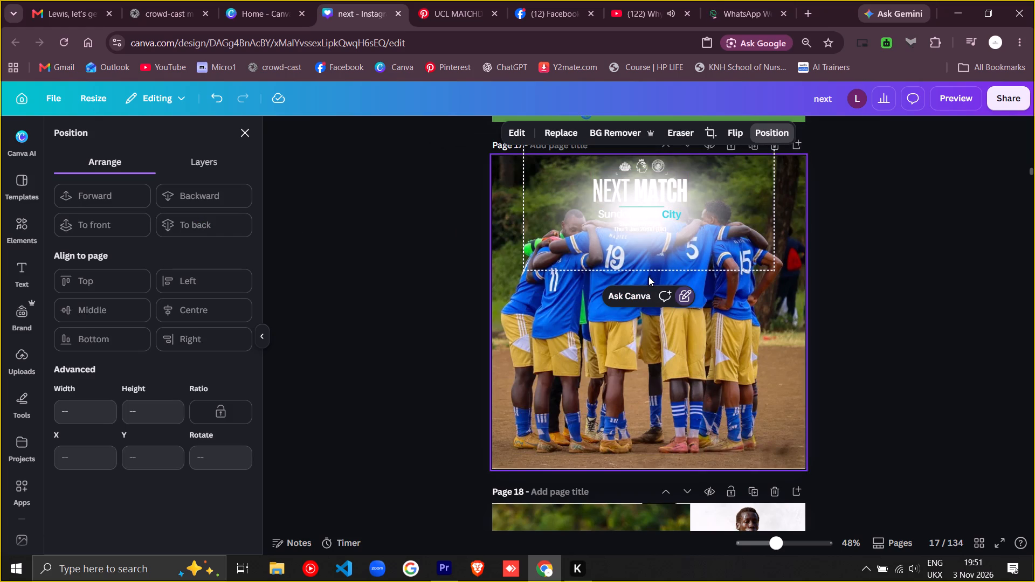
# Select all of page 17's header elements together and recolour their text near-black, including the fixture, venue and date lines.
pyautogui.moveTo(651, 268); pyautogui.dragTo(589, 148)
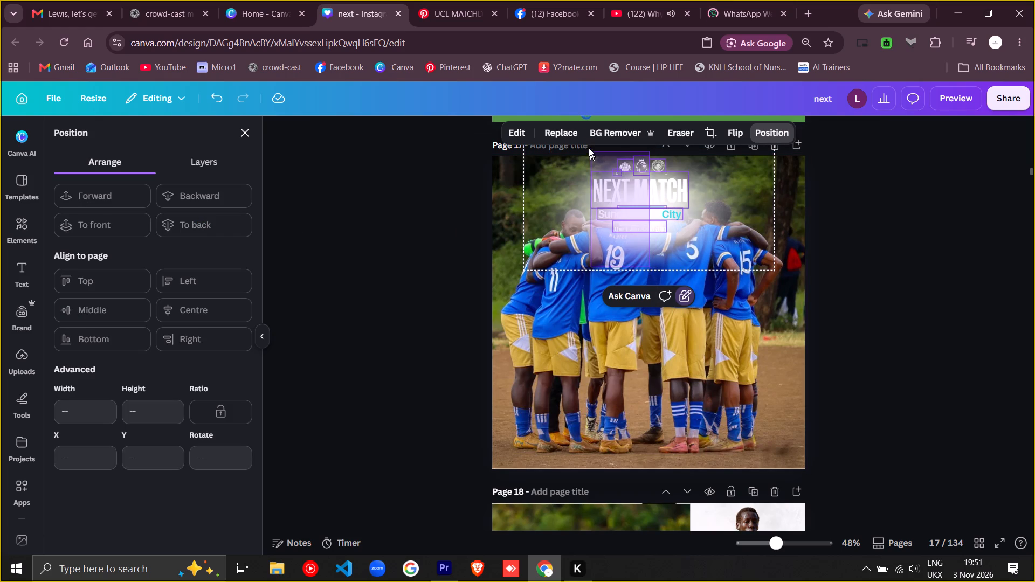
pyautogui.moveTo(589, 148); pyautogui.dragTo(589, 147)
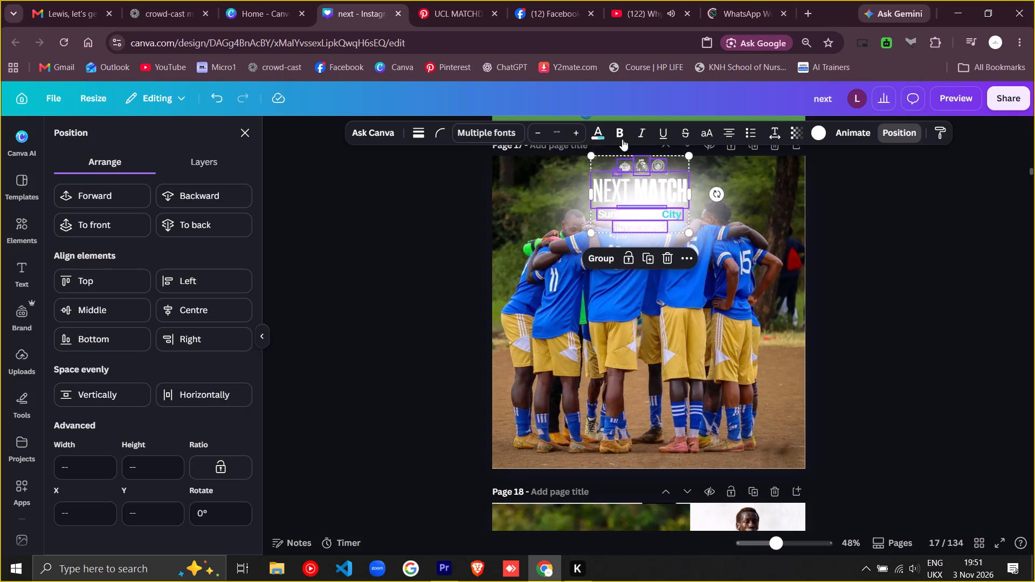
pyautogui.click(598, 133)
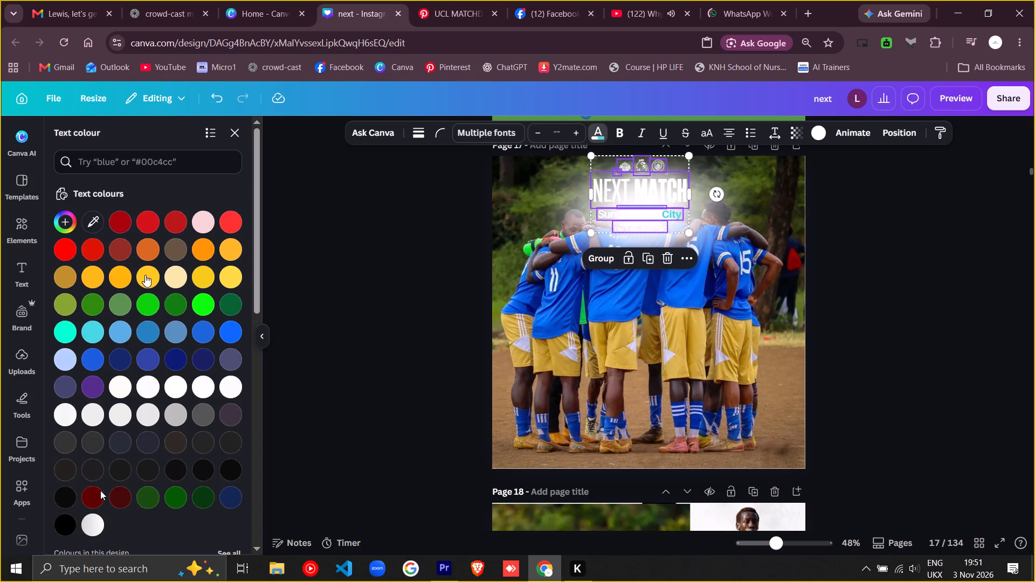
pyautogui.click(177, 468)
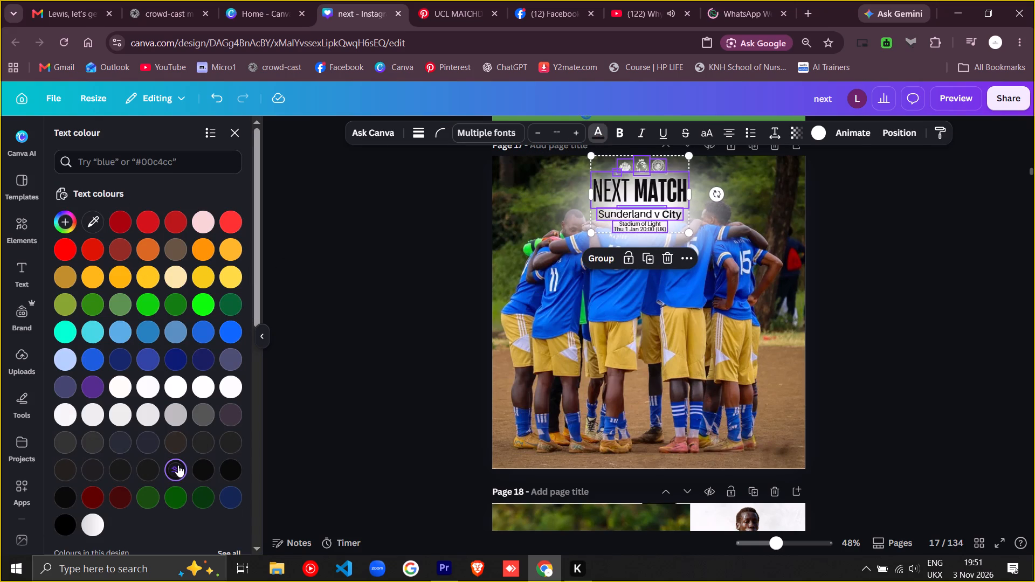
pyautogui.click(531, 209)
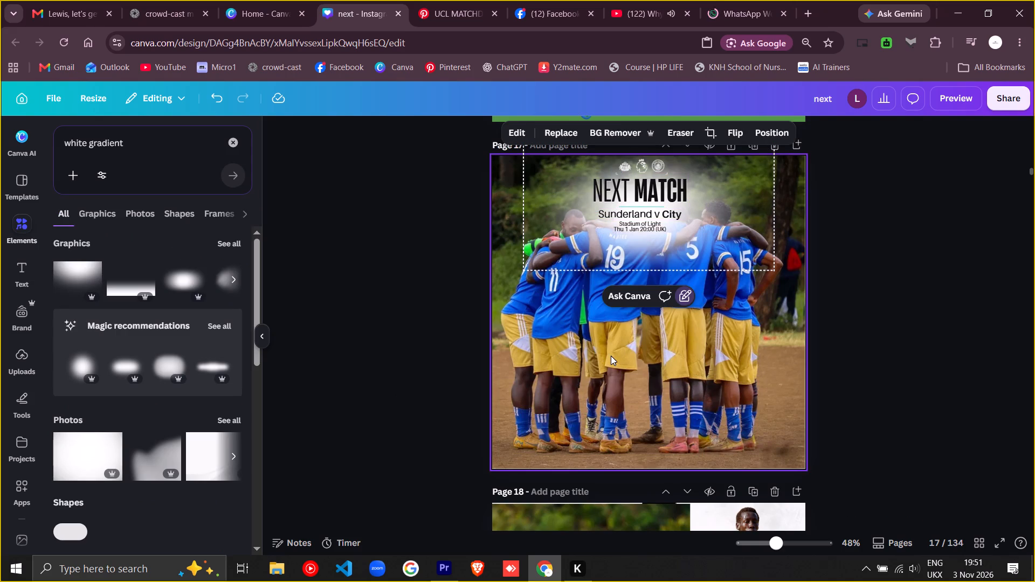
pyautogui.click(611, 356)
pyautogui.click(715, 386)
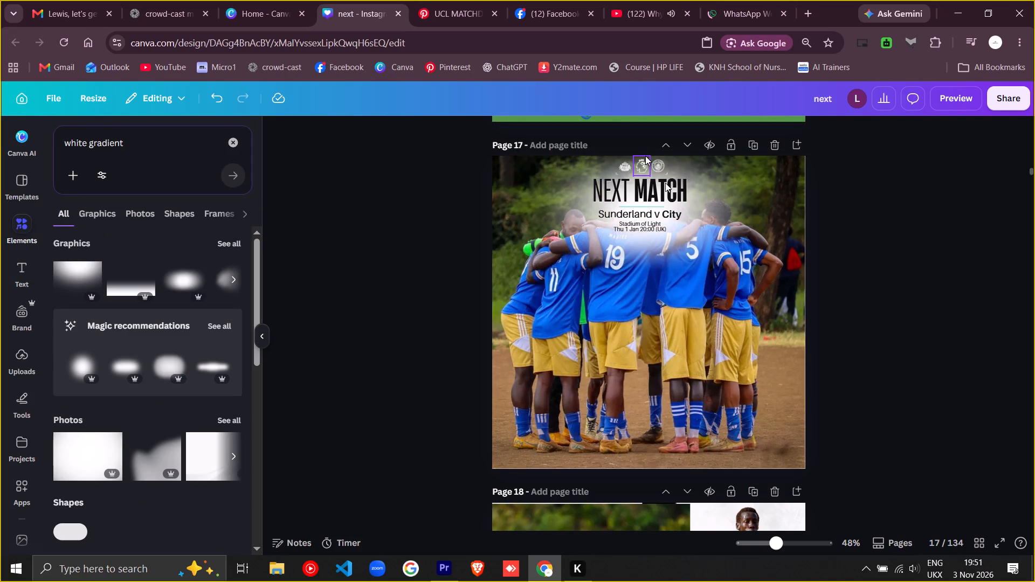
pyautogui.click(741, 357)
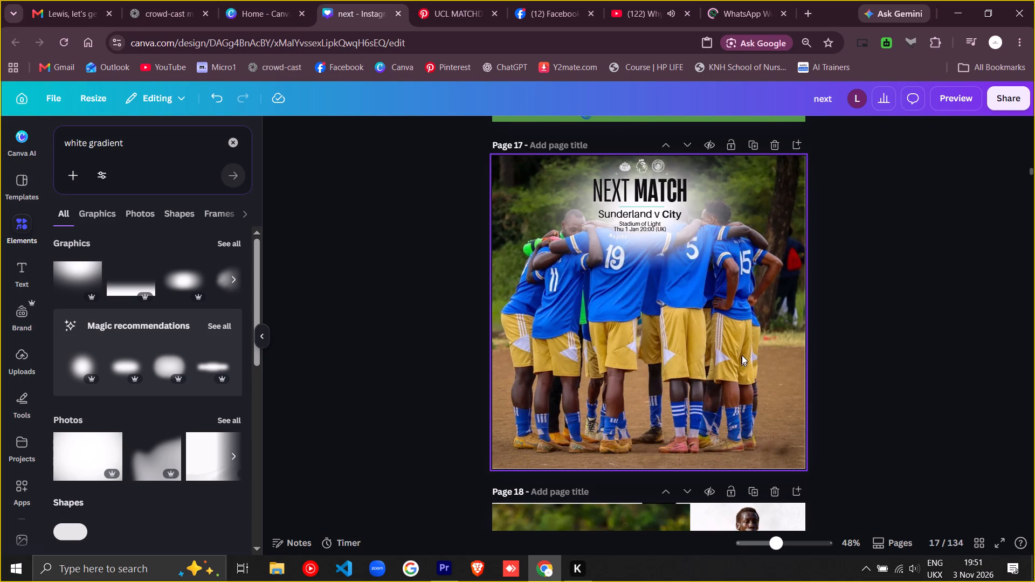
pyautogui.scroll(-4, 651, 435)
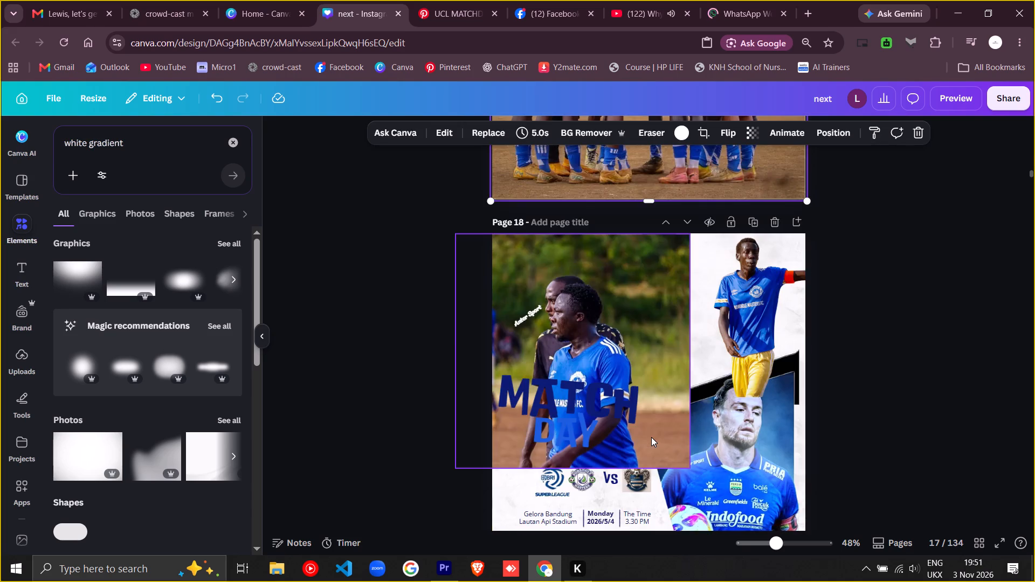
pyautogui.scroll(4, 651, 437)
# Add the uploaded photo of the players walking away beside the green-shirted referee to page 17 and make it the page background.
pyautogui.click(17, 366)
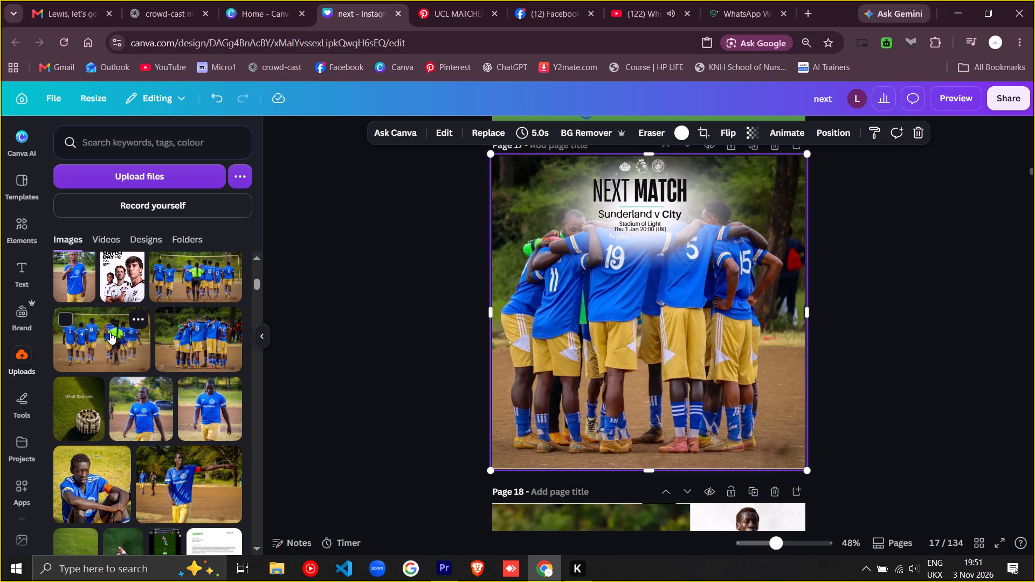
pyautogui.click(99, 344)
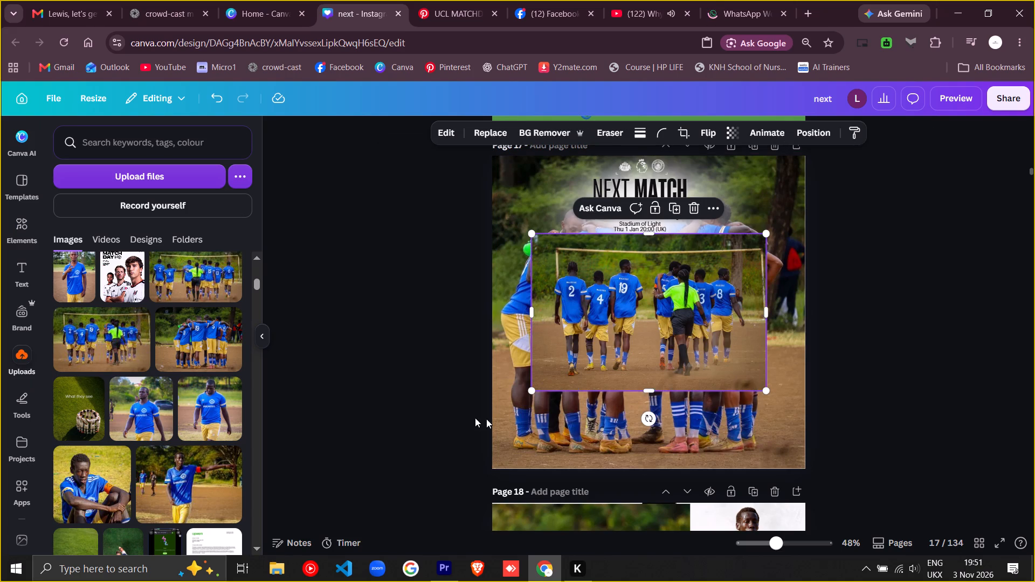
pyautogui.rightClick(592, 336)
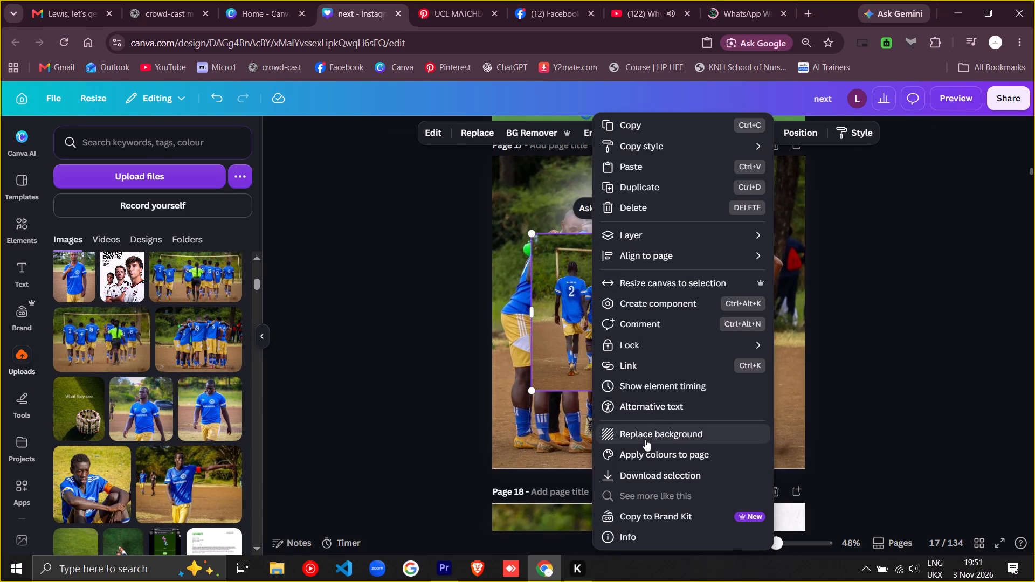
pyautogui.click(645, 435)
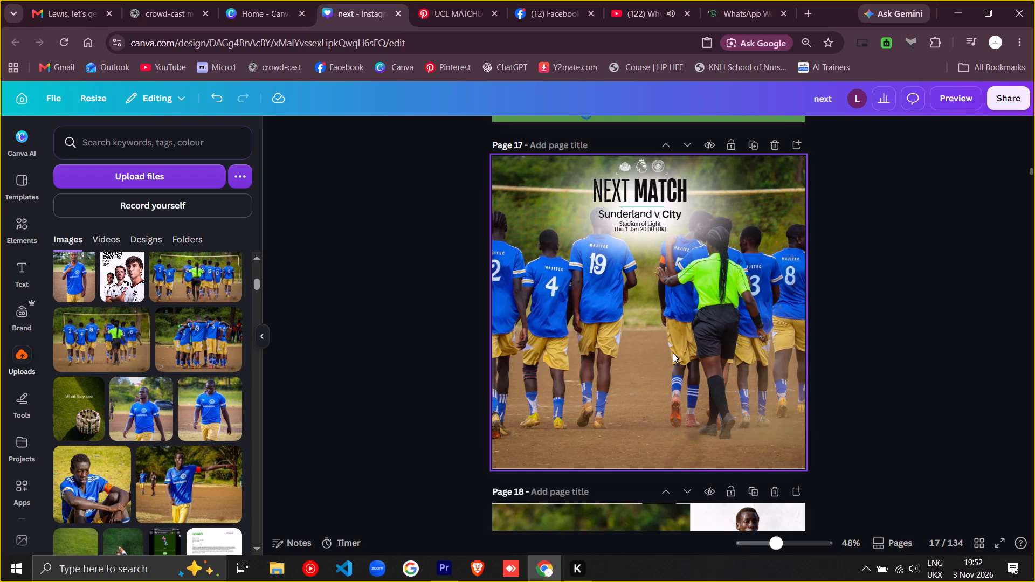
# Crop page 17's background photo, enlarging and repositioning it so the referee and the players around her fill the area below the header.
pyautogui.click(673, 353)
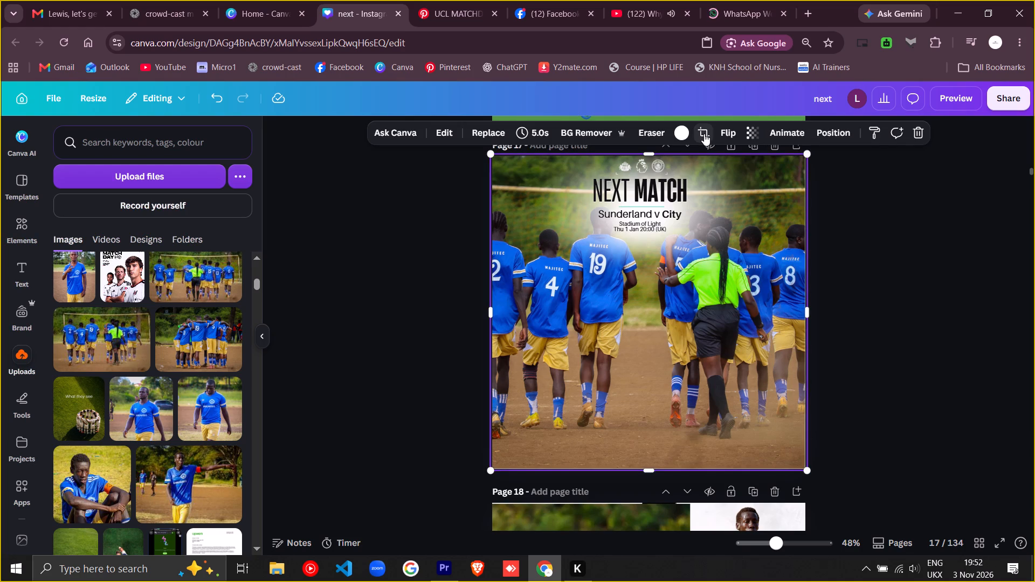
pyautogui.click(704, 134)
pyautogui.moveTo(713, 283); pyautogui.dragTo(804, 368)
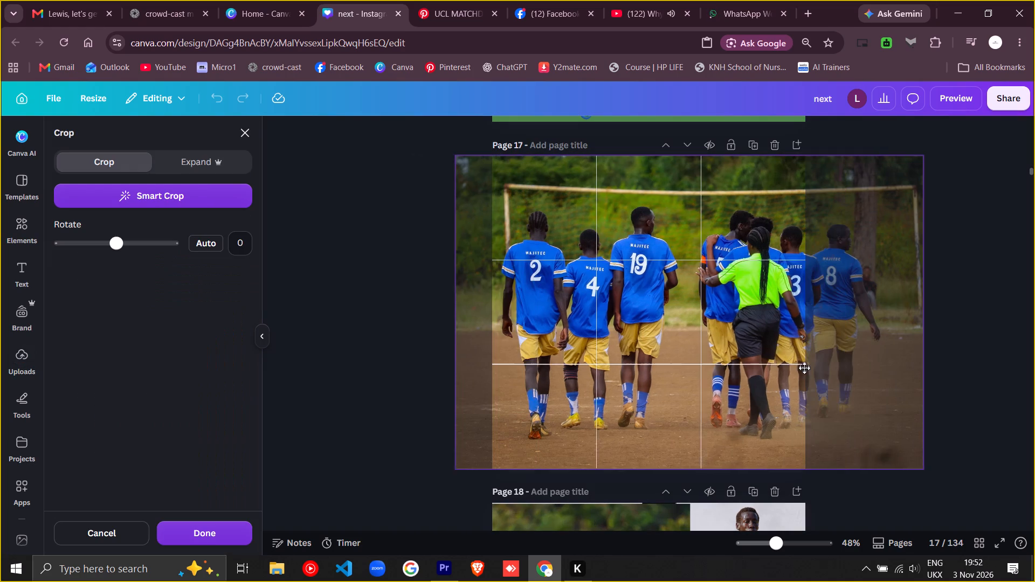
pyautogui.moveTo(804, 368); pyautogui.dragTo(710, 358)
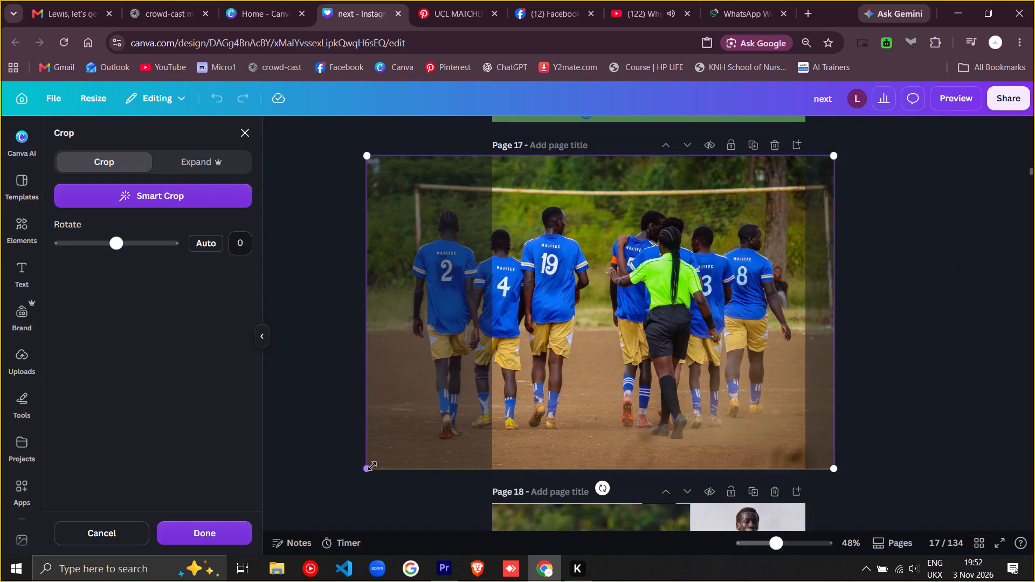
pyautogui.moveTo(365, 469); pyautogui.dragTo(285, 581)
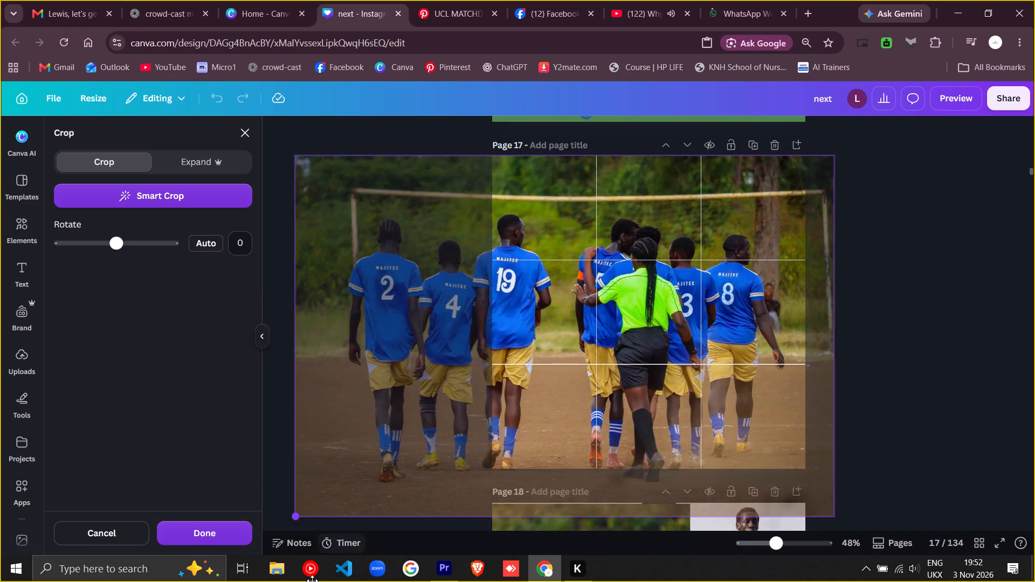
pyautogui.moveTo(599, 224); pyautogui.dragTo(640, 227)
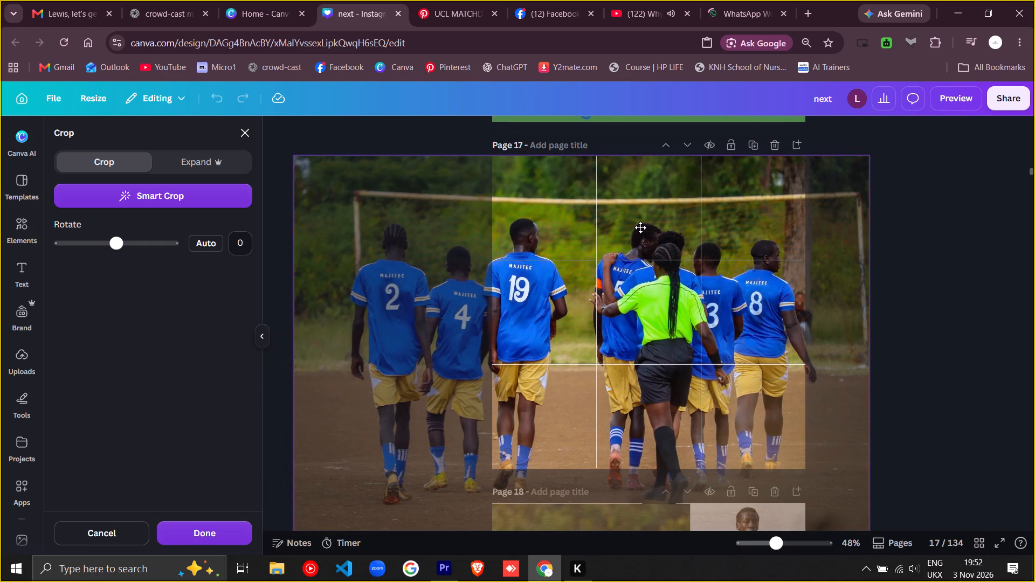
pyautogui.moveTo(640, 227); pyautogui.dragTo(641, 227)
pyautogui.scroll(-3, 579, 369)
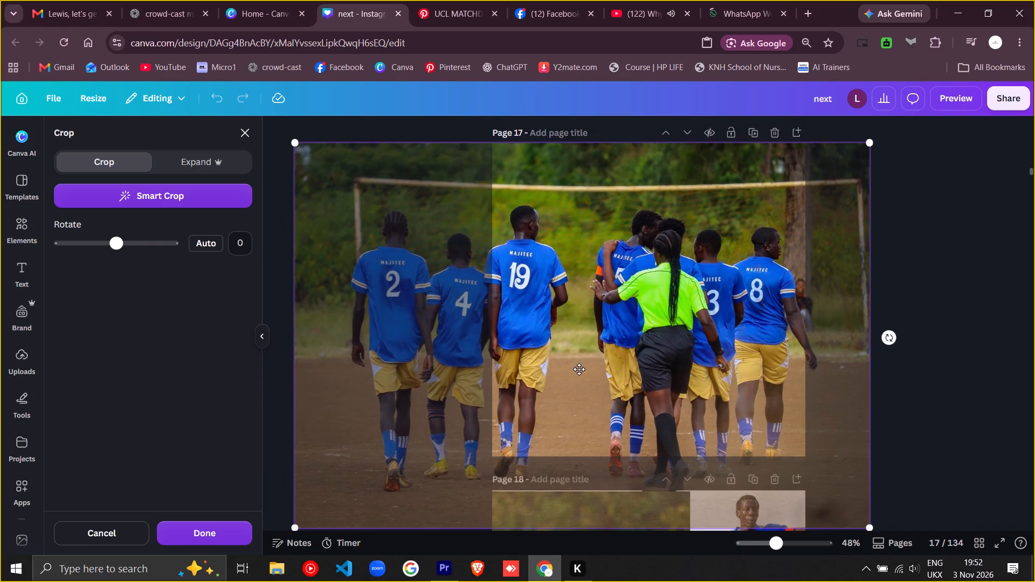
pyautogui.moveTo(294, 339); pyautogui.dragTo(240, 471)
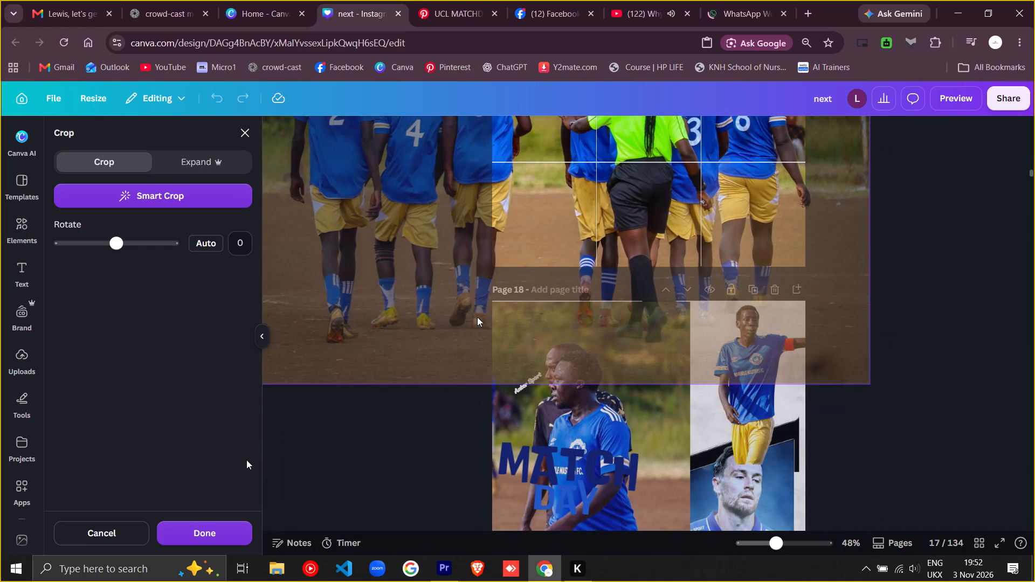
pyautogui.scroll(3, 604, 233)
pyautogui.moveTo(611, 286); pyautogui.dragTo(612, 320)
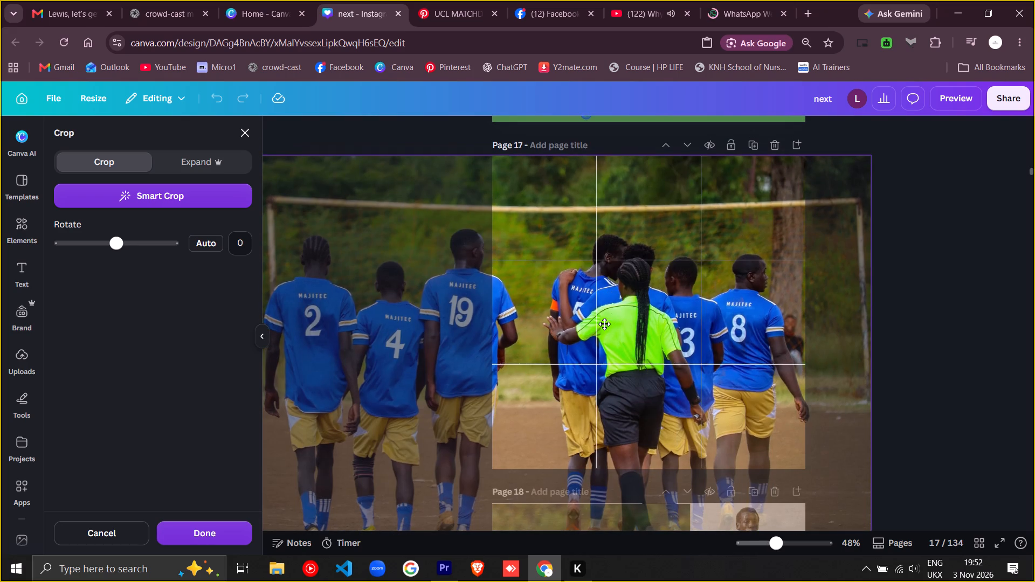
pyautogui.click(213, 533)
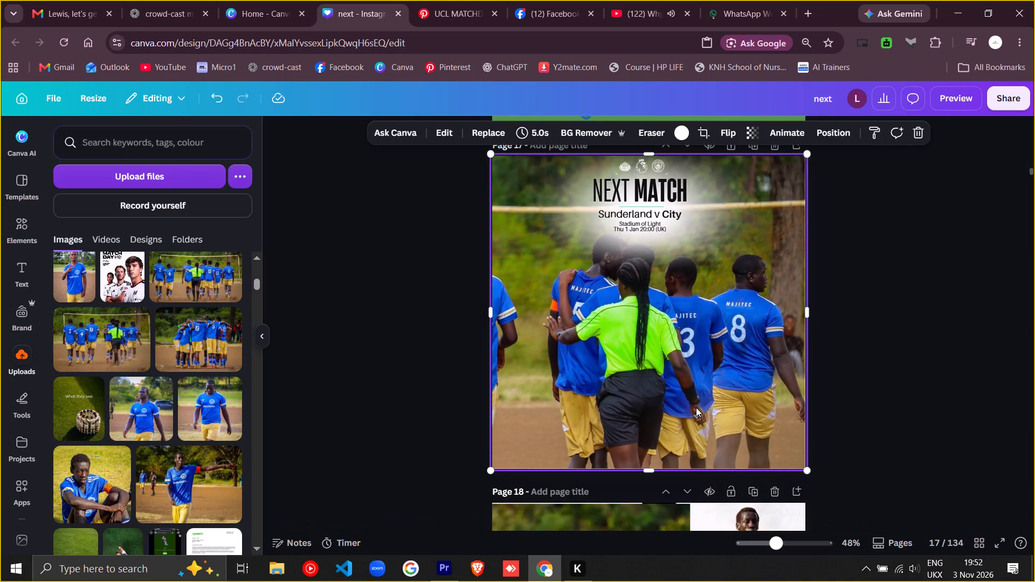
pyautogui.click(788, 189)
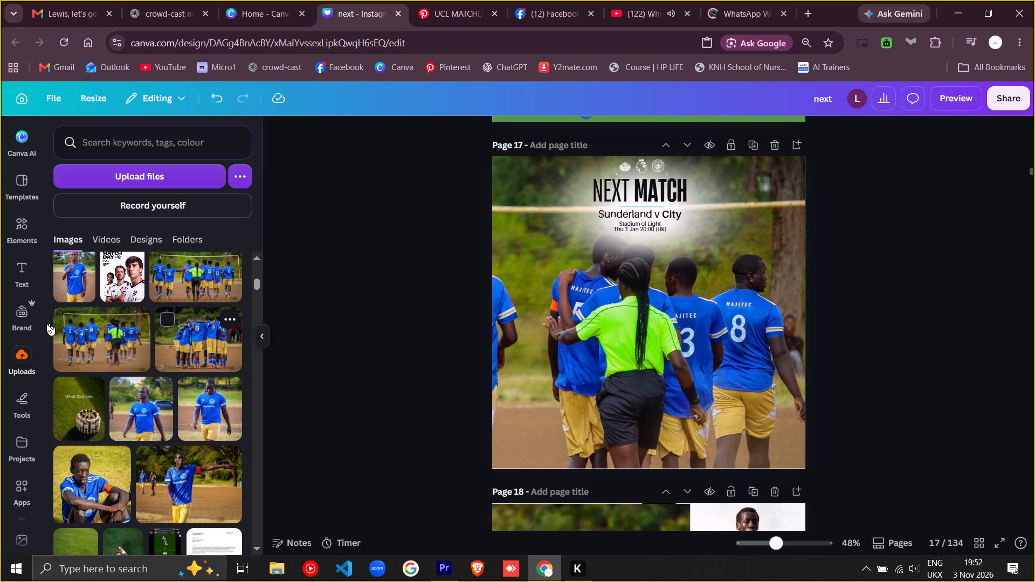
# Look through the uploaded images and the earlier match posts on pages 13 to 16 for comparison with page 17.
pyautogui.scroll(-1, 142, 350)
pyautogui.scroll(3, 153, 382)
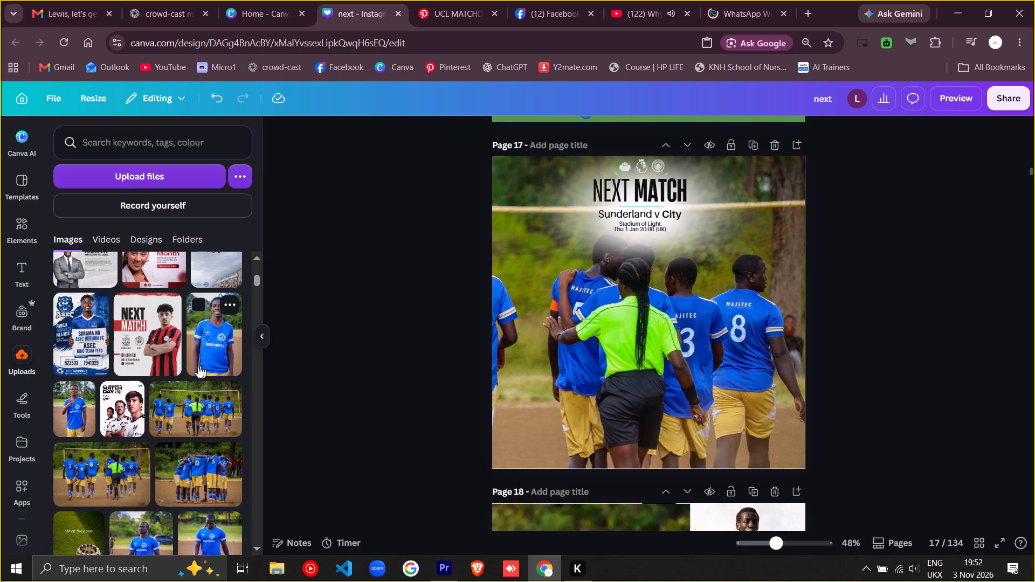
pyautogui.scroll(5, 678, 329)
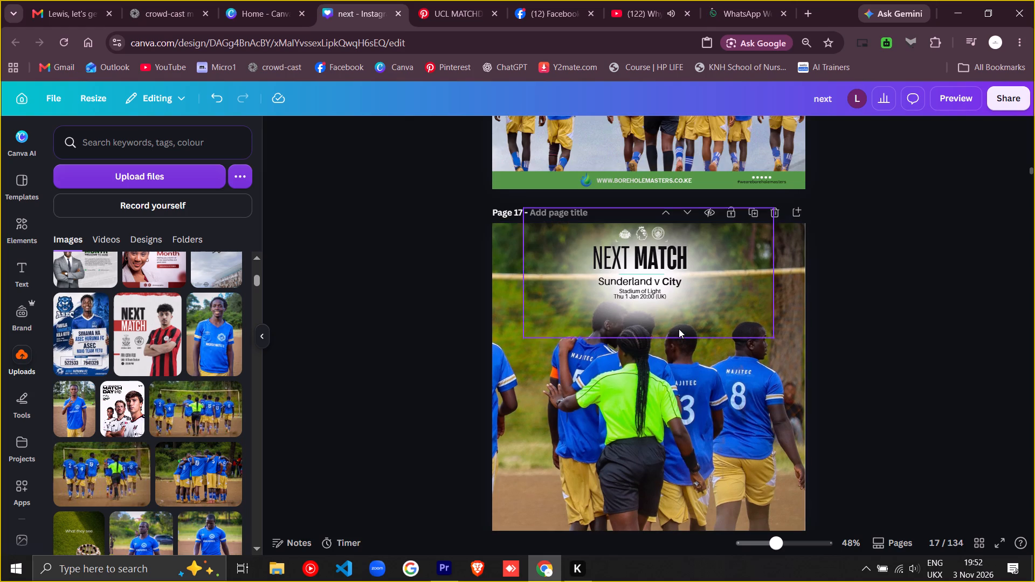
pyautogui.scroll(4, 679, 329)
pyautogui.scroll(-2, 678, 328)
pyautogui.scroll(1, 677, 327)
pyautogui.scroll(-2, 677, 327)
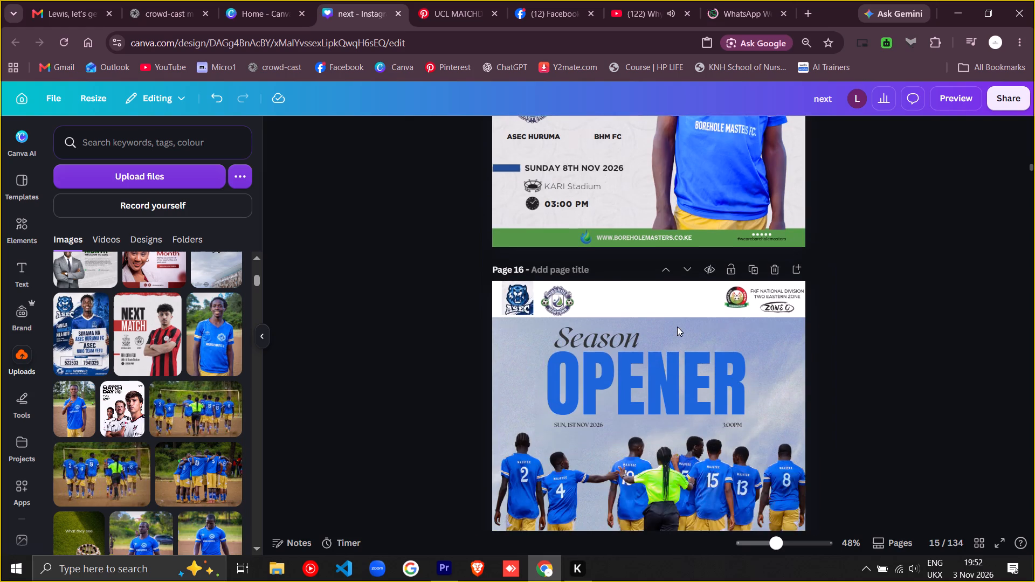
pyautogui.scroll(-2, 677, 327)
pyautogui.scroll(14, 677, 327)
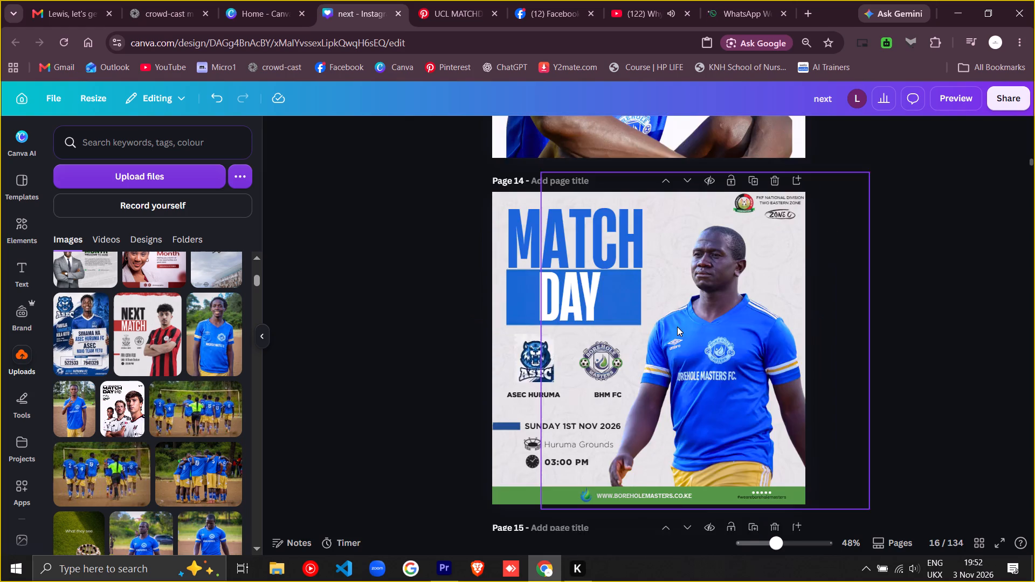
pyautogui.scroll(4, 677, 327)
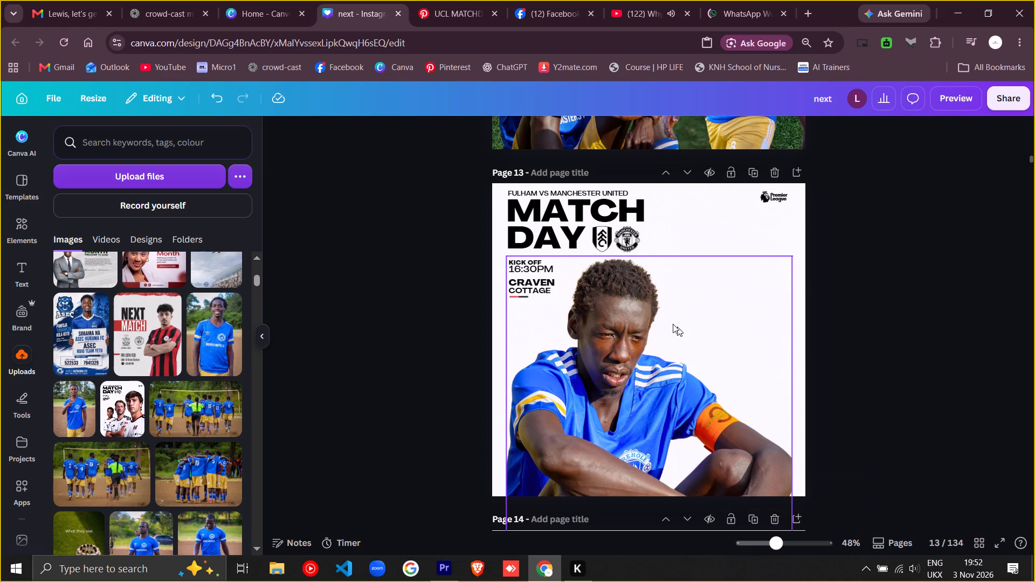
pyautogui.scroll(-4, 613, 234)
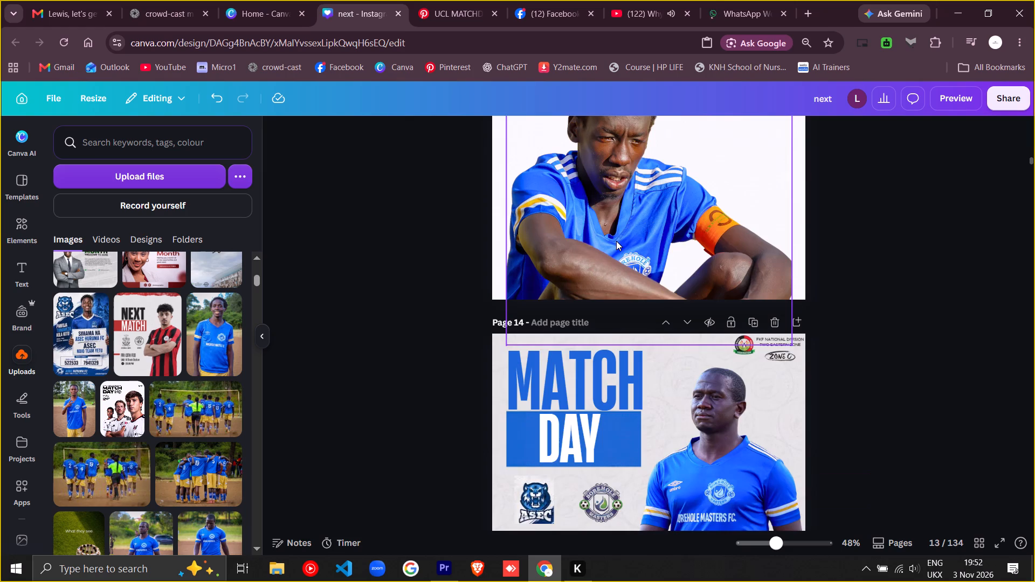
pyautogui.scroll(-1, 614, 239)
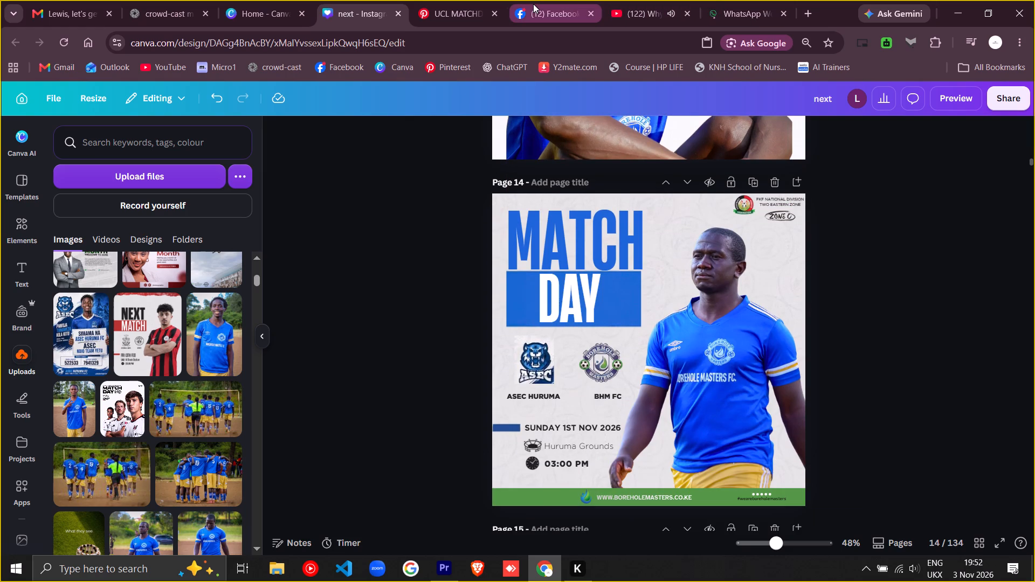
# Switch to Pinterest and browse the pins related to the UCL MATCHDAY poster for next-match and matchday design references.
pyautogui.click(533, 4)
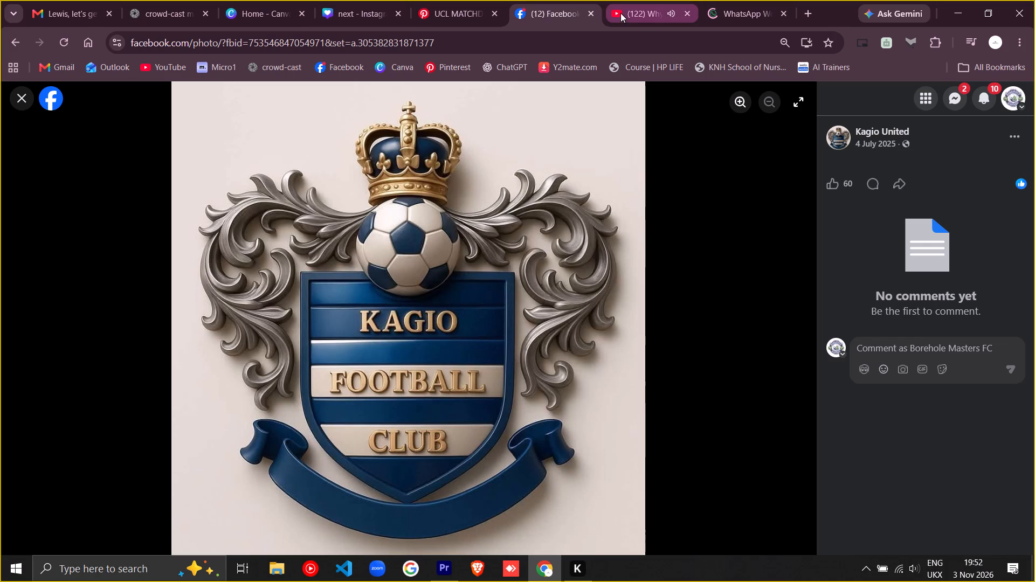
pyautogui.click(457, 10)
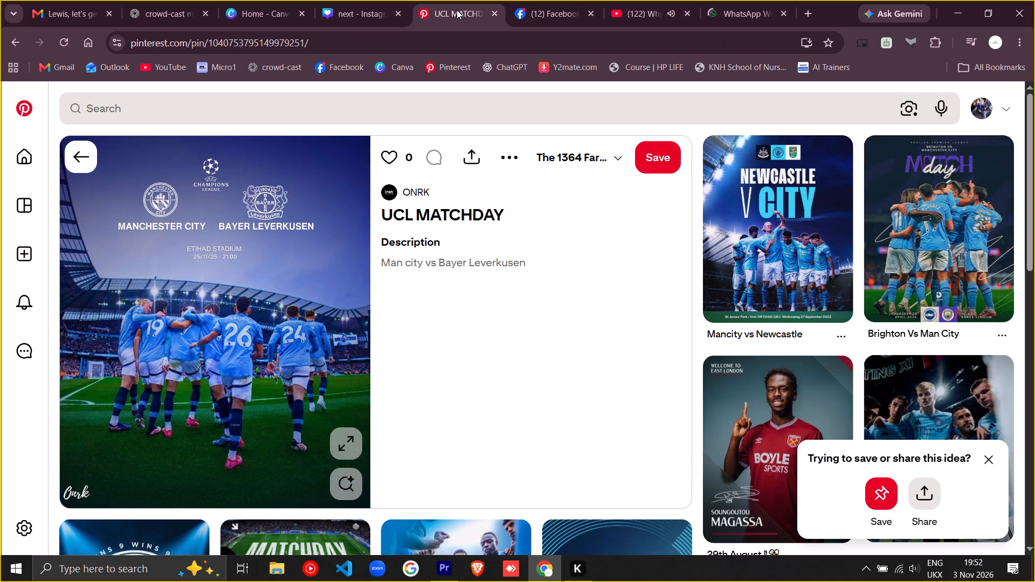
pyautogui.scroll(-1, 741, 340)
pyautogui.scroll(-1, 781, 322)
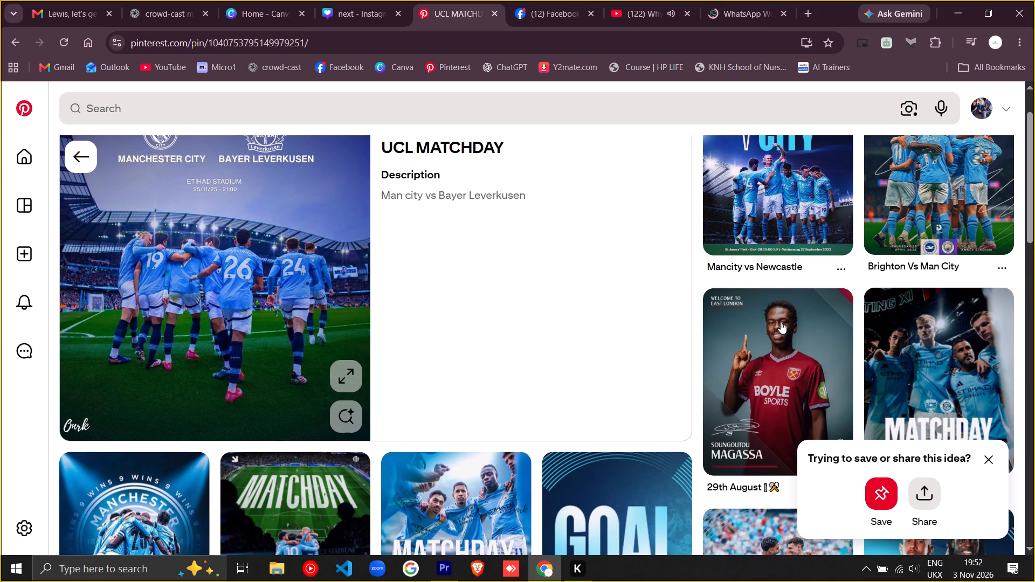
pyautogui.scroll(-2, 781, 322)
pyautogui.scroll(-4, 517, 343)
pyautogui.scroll(1, 532, 353)
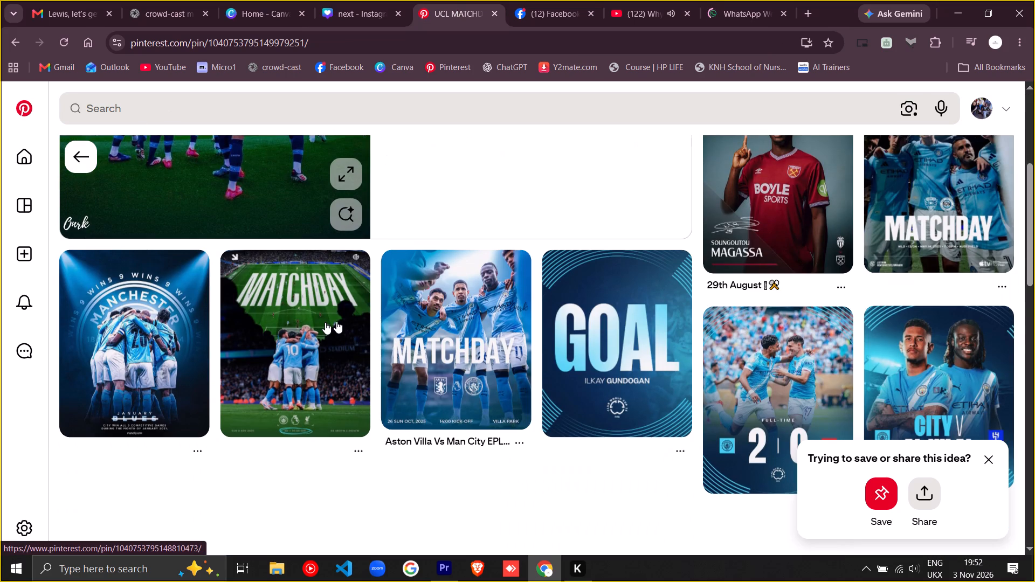
pyautogui.scroll(-5, 533, 353)
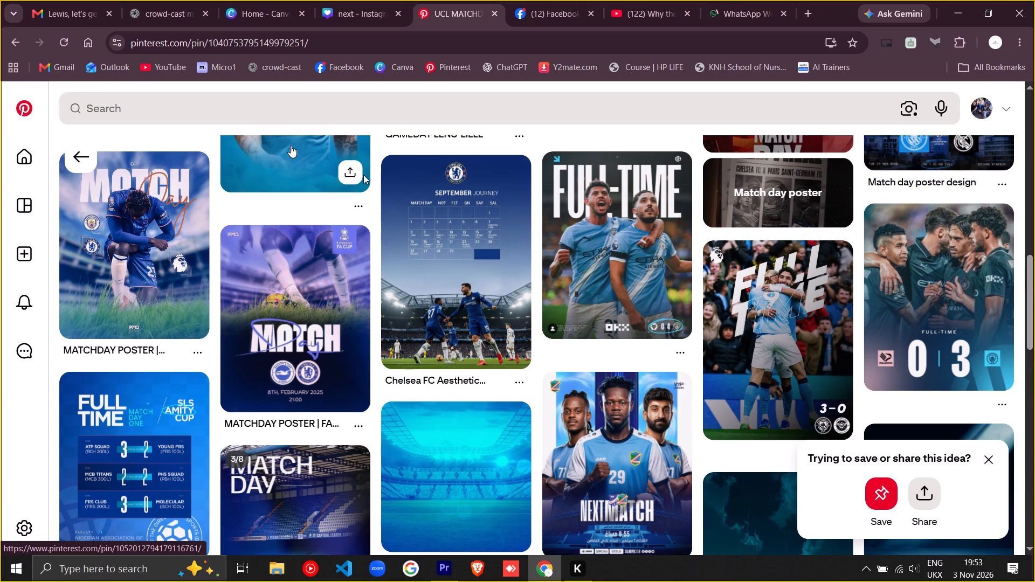
pyautogui.scroll(-5, 398, 156)
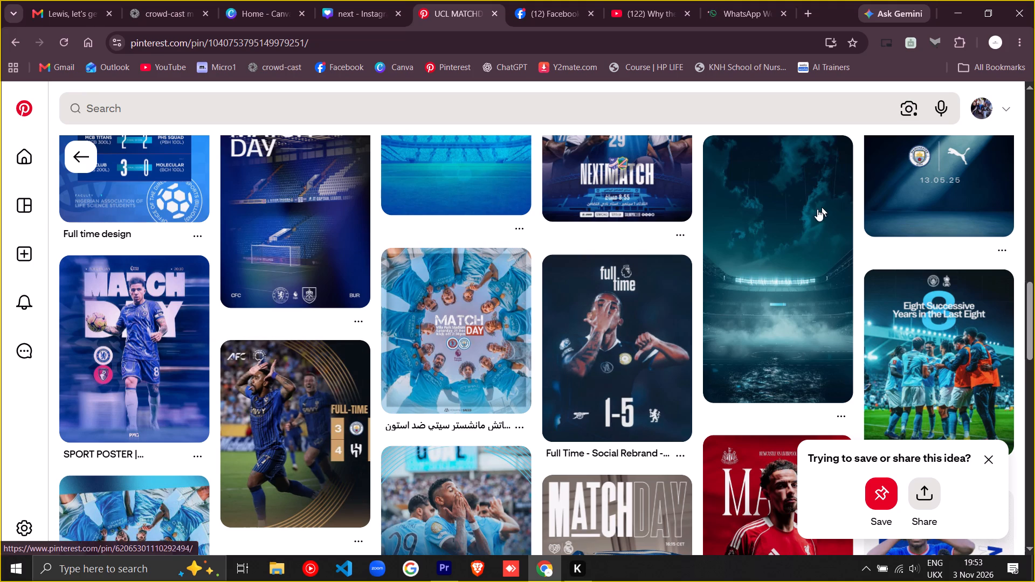
pyautogui.scroll(-1, 568, 404)
pyautogui.scroll(-2, 636, 390)
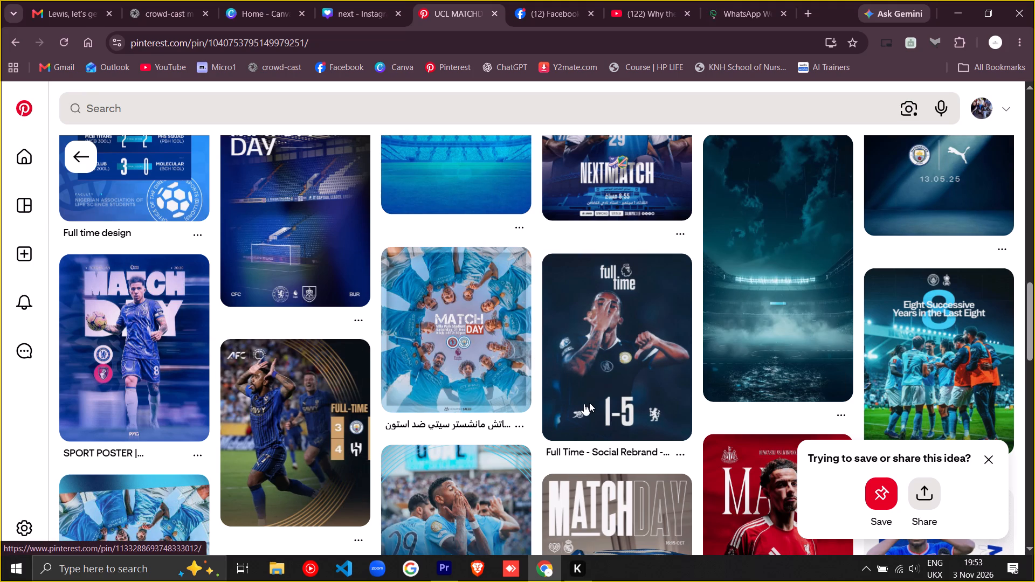
pyautogui.scroll(-1, 636, 390)
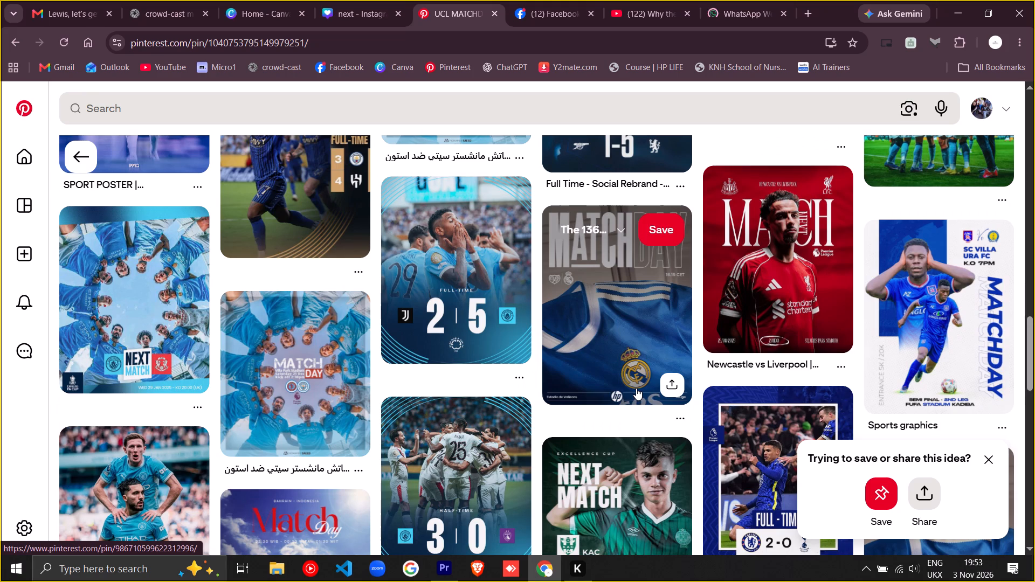
pyautogui.scroll(-2, 636, 388)
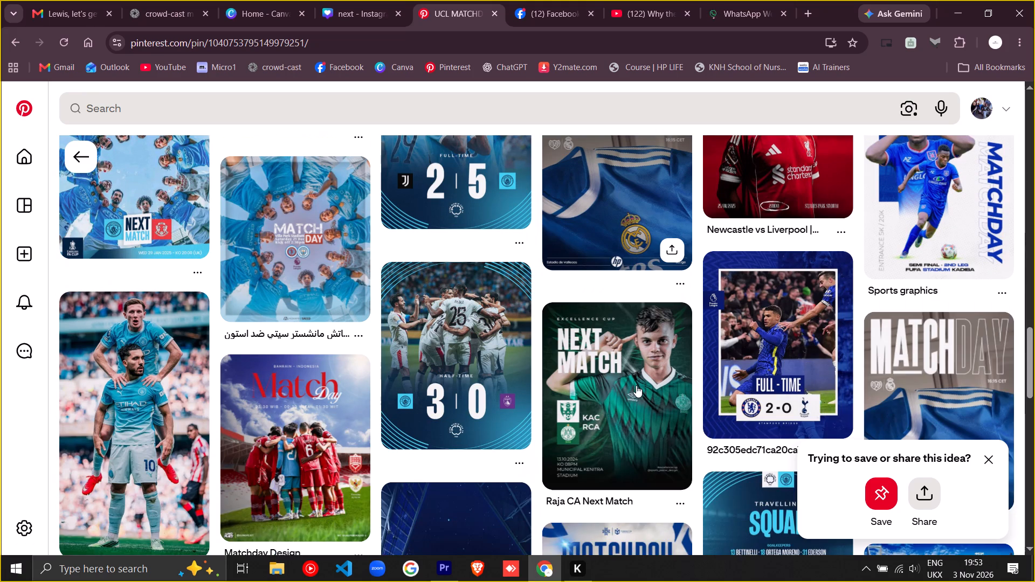
pyautogui.scroll(-4, 636, 385)
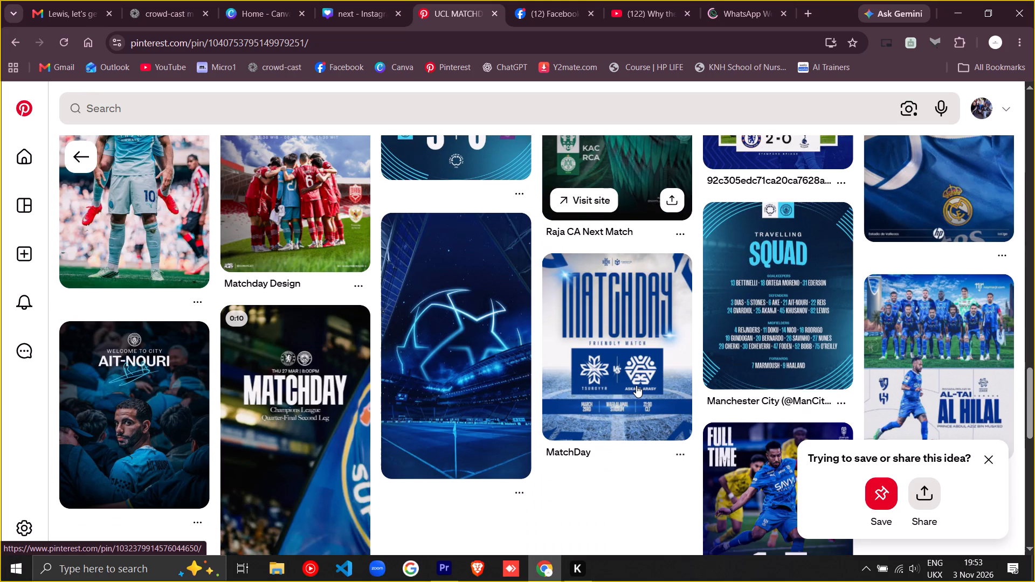
pyautogui.scroll(2, 636, 385)
pyautogui.scroll(-2, 636, 385)
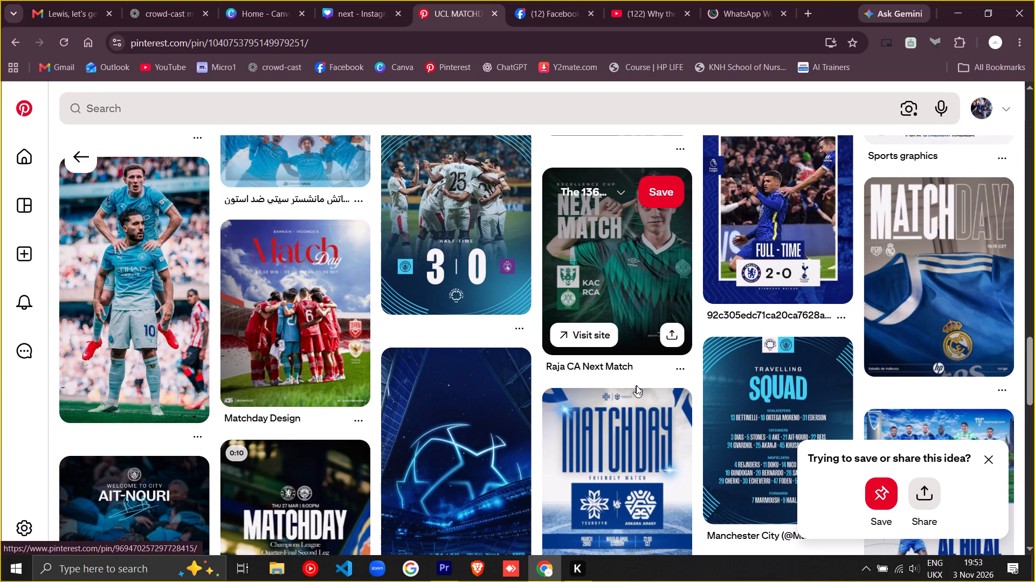
pyautogui.scroll(-9, 636, 385)
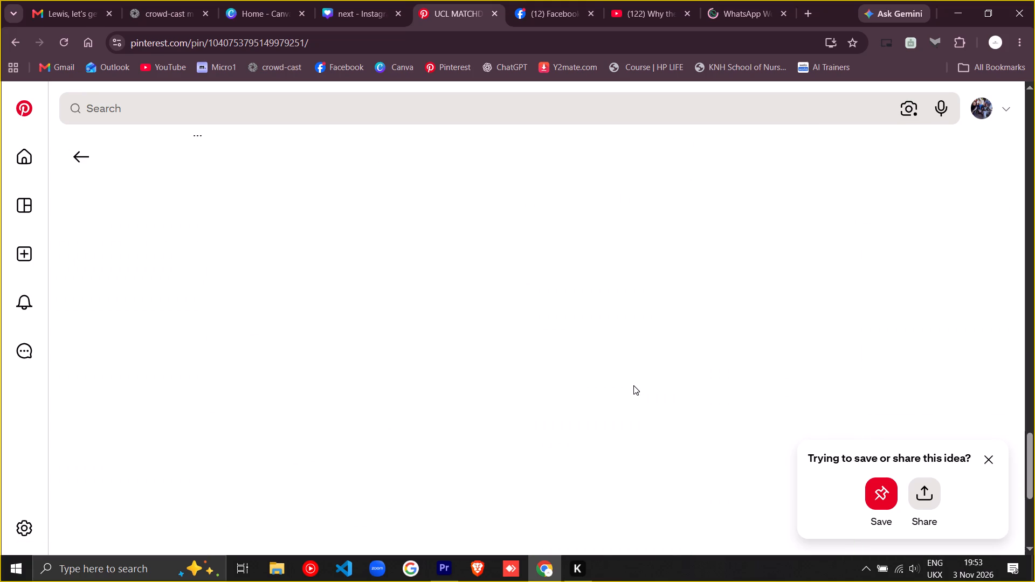
pyautogui.scroll(6, 633, 385)
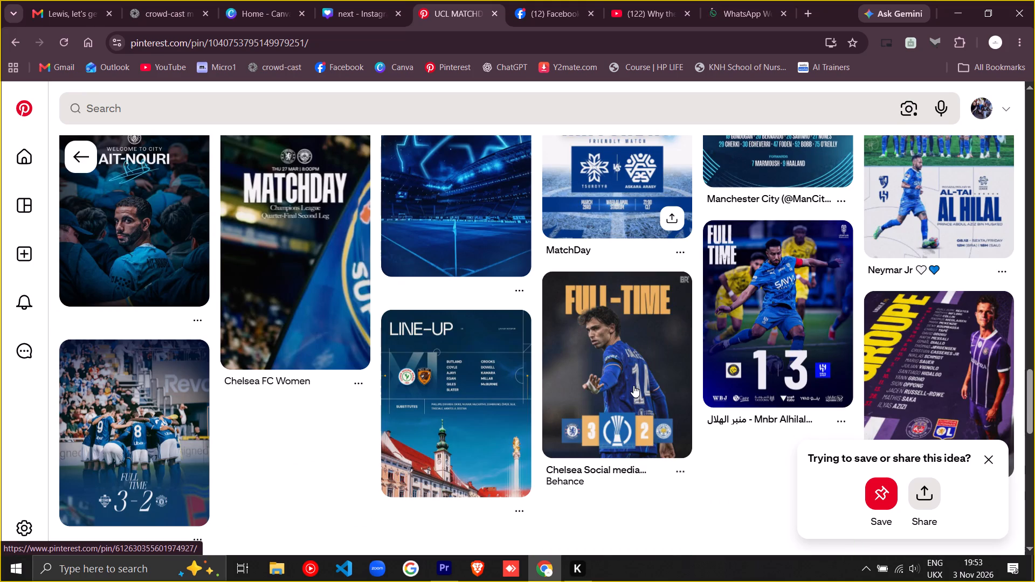
pyautogui.scroll(5, 633, 385)
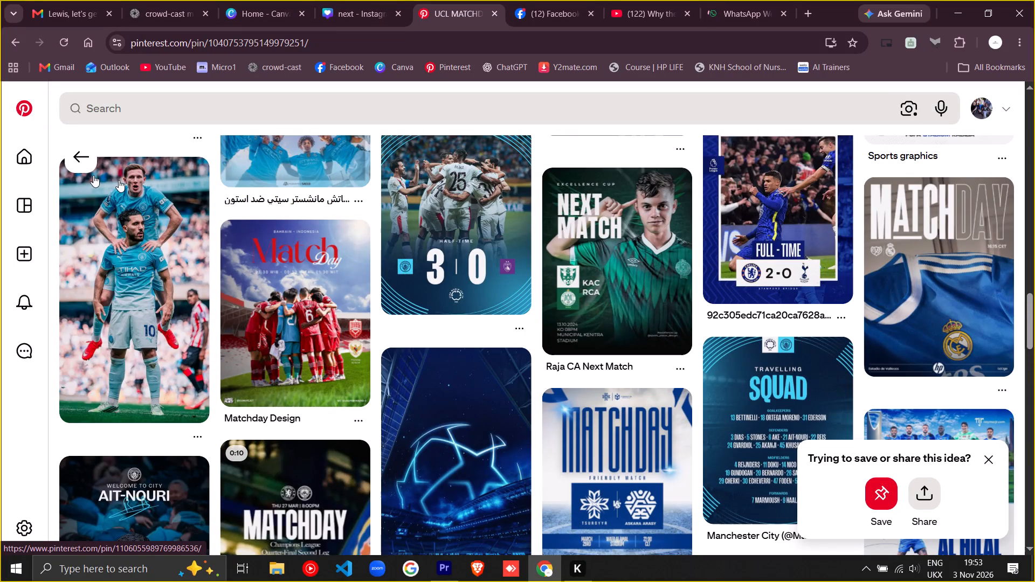
pyautogui.scroll(-6, 485, 385)
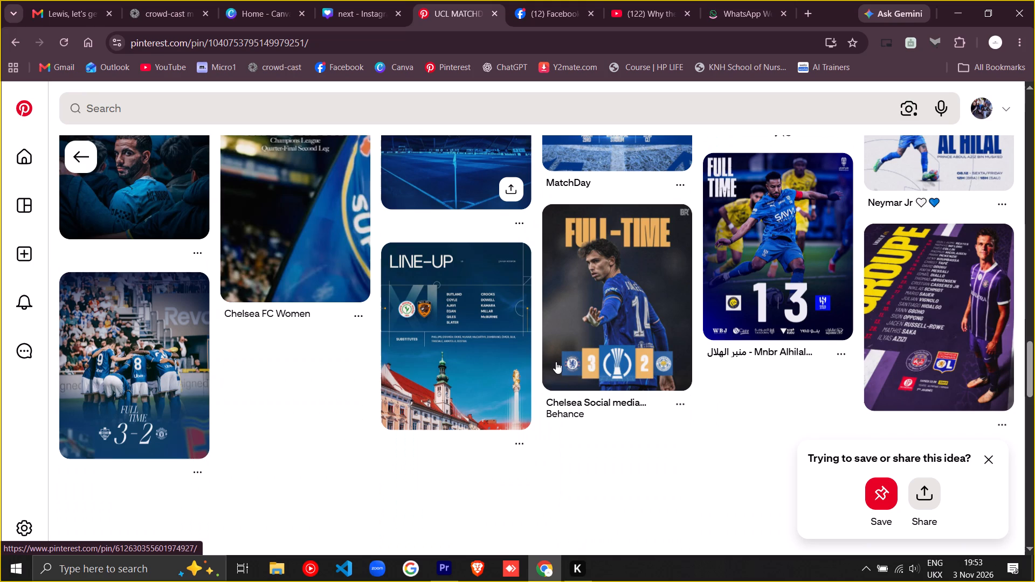
pyautogui.scroll(-5, 554, 364)
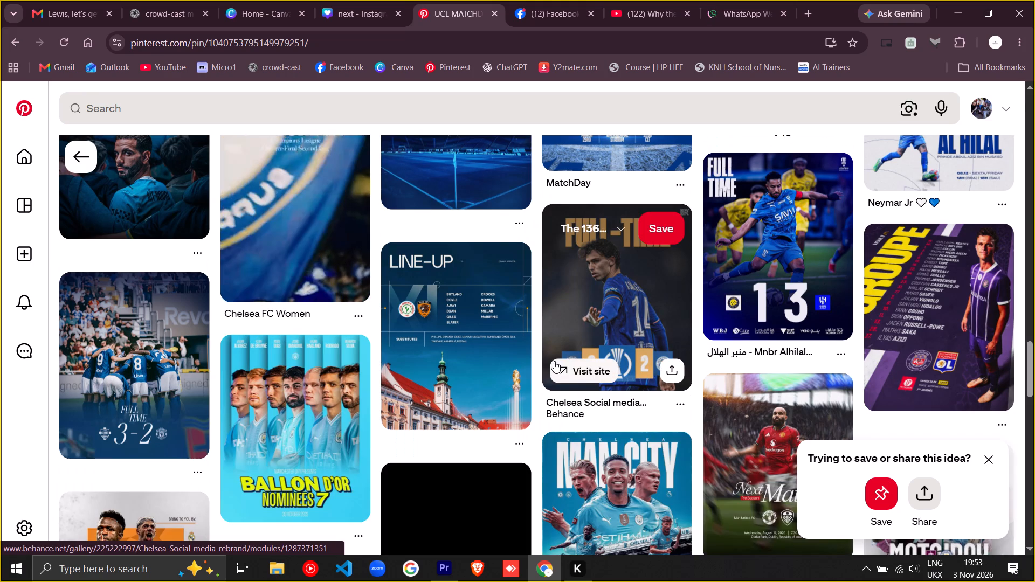
pyautogui.scroll(-3, 550, 365)
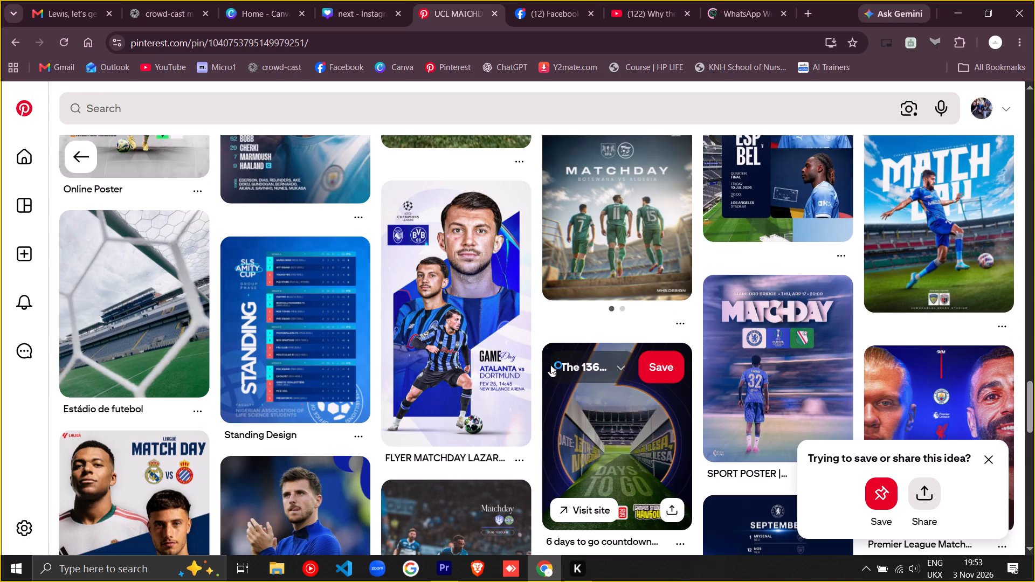
pyautogui.scroll(-3, 548, 362)
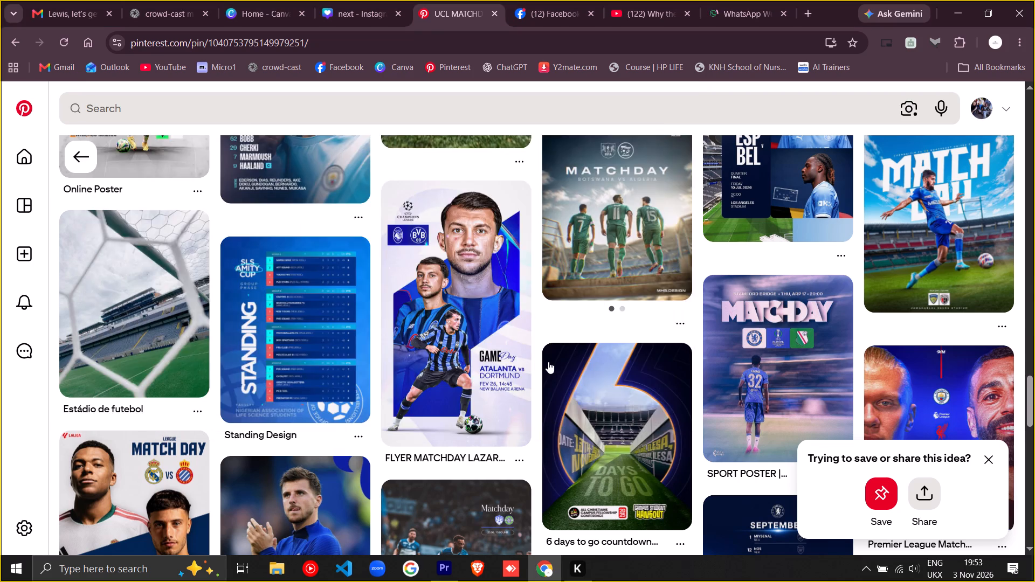
pyautogui.scroll(-6, 548, 362)
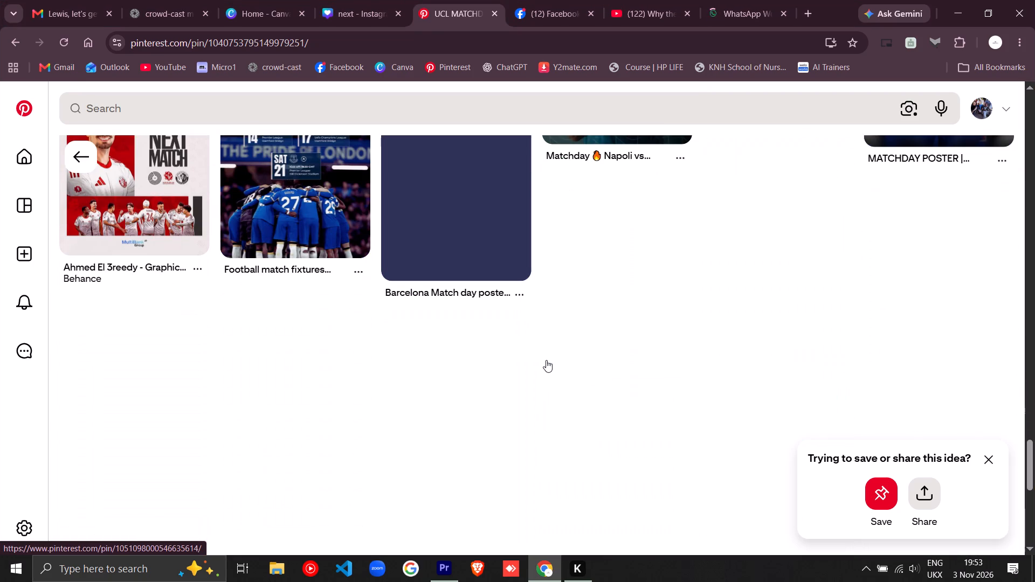
pyautogui.scroll(1, 546, 360)
pyautogui.scroll(-1, 546, 361)
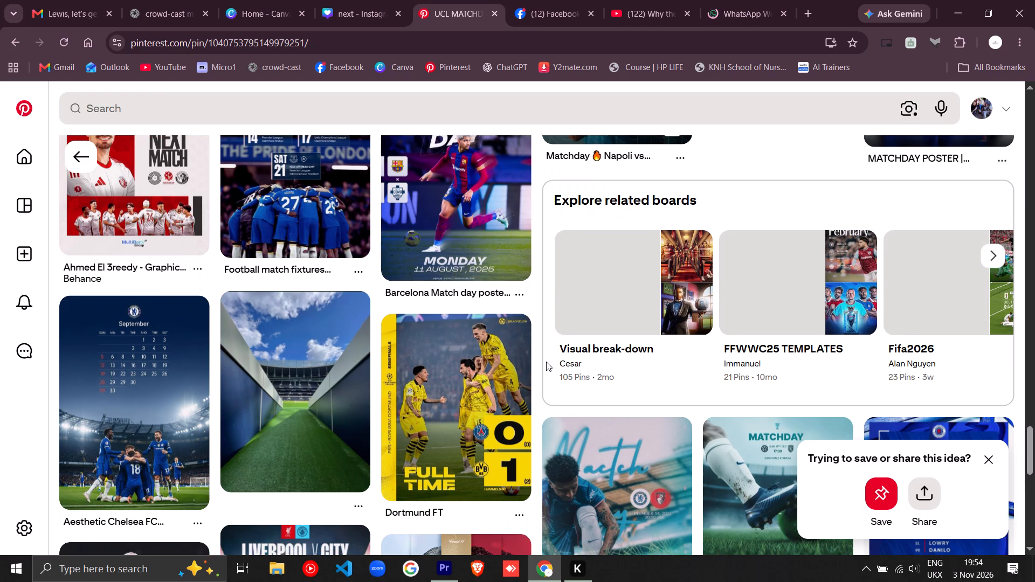
pyautogui.scroll(1, 546, 362)
pyautogui.scroll(-4, 546, 362)
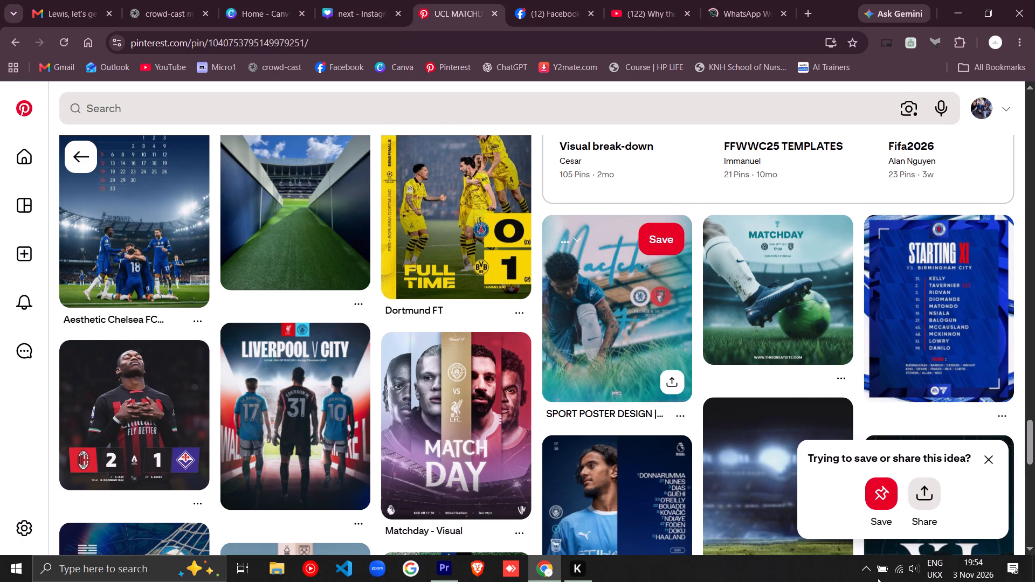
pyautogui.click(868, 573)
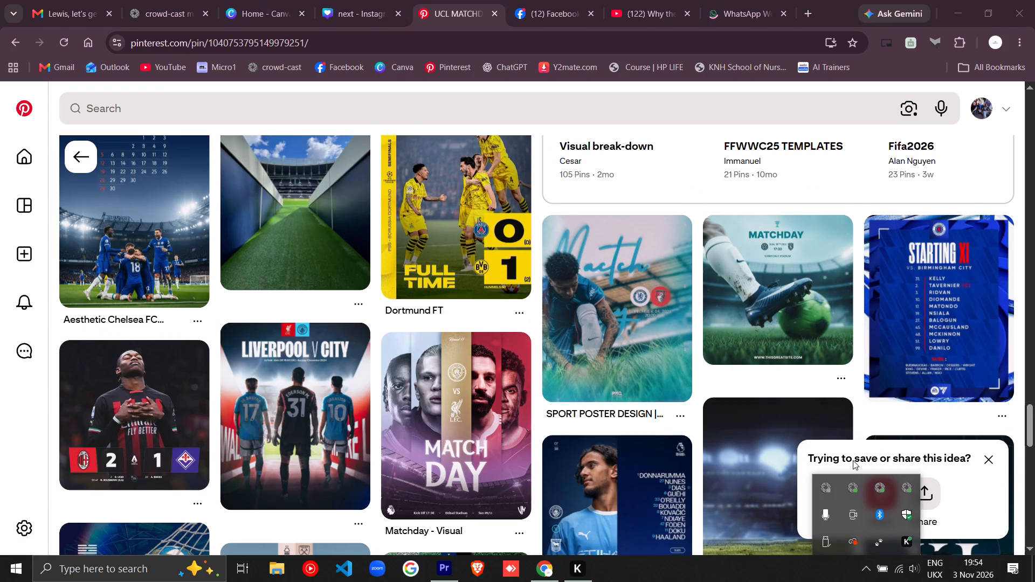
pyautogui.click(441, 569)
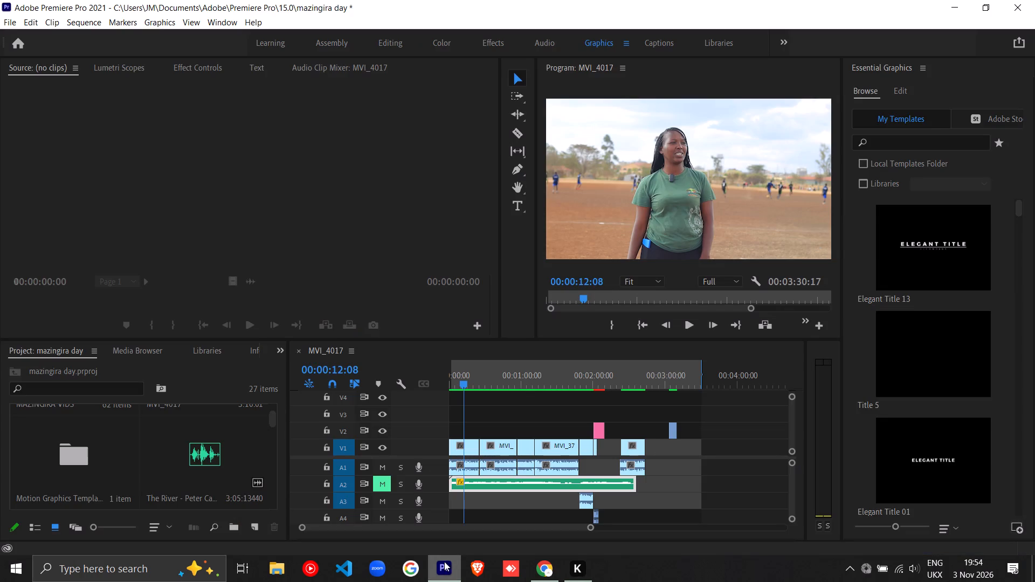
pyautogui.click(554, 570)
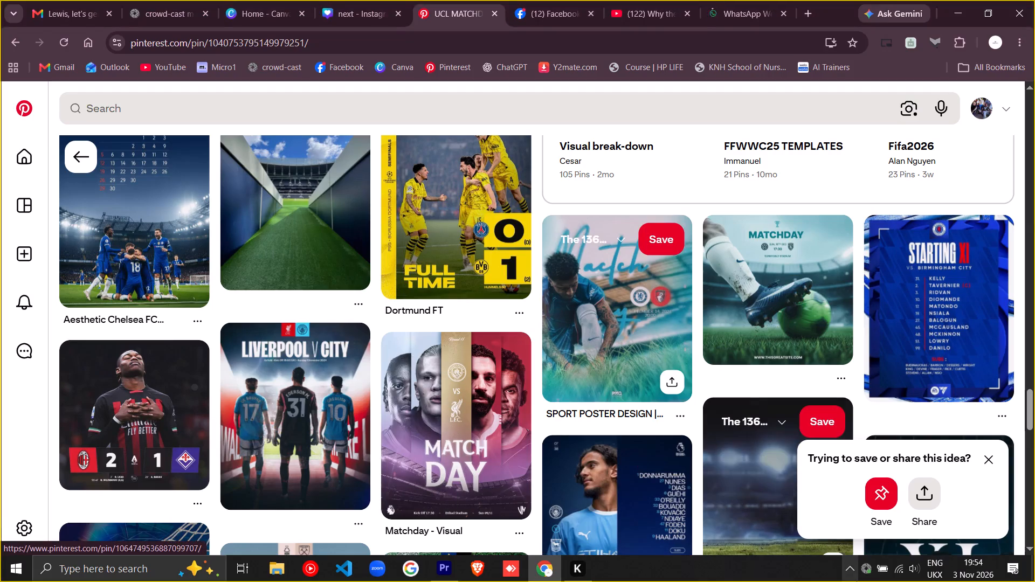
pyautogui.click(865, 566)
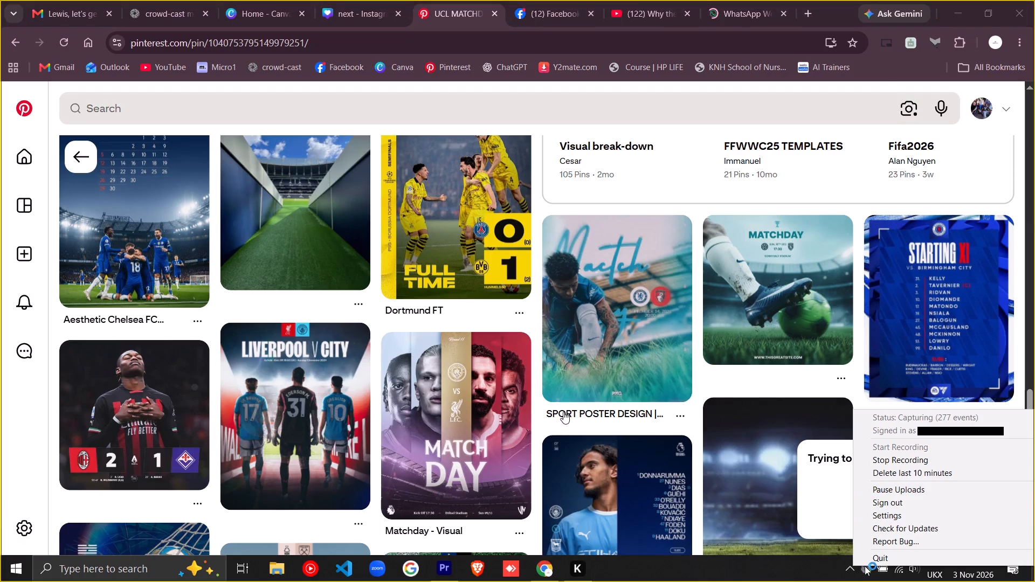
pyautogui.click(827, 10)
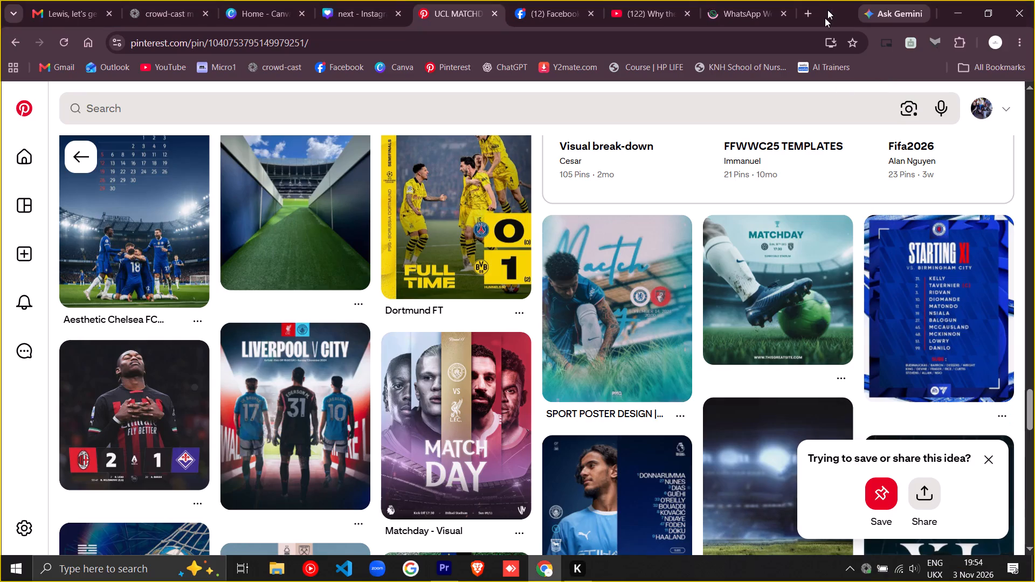
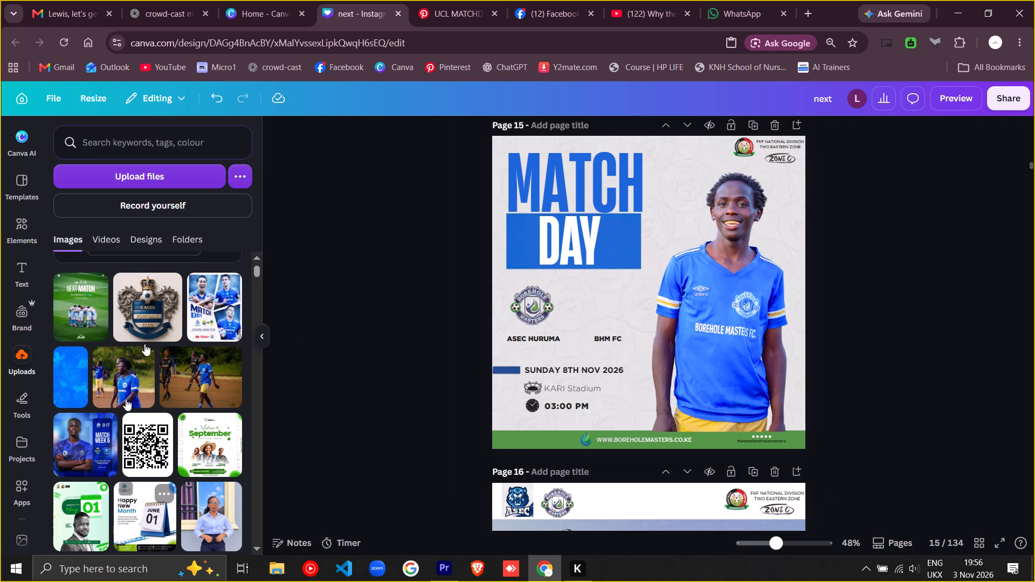
# Add the uploaded Kagio Football Club crest to page 15, shrunk to fit beside the Borehole Masters crest and above the second team name.
pyautogui.click(144, 319)
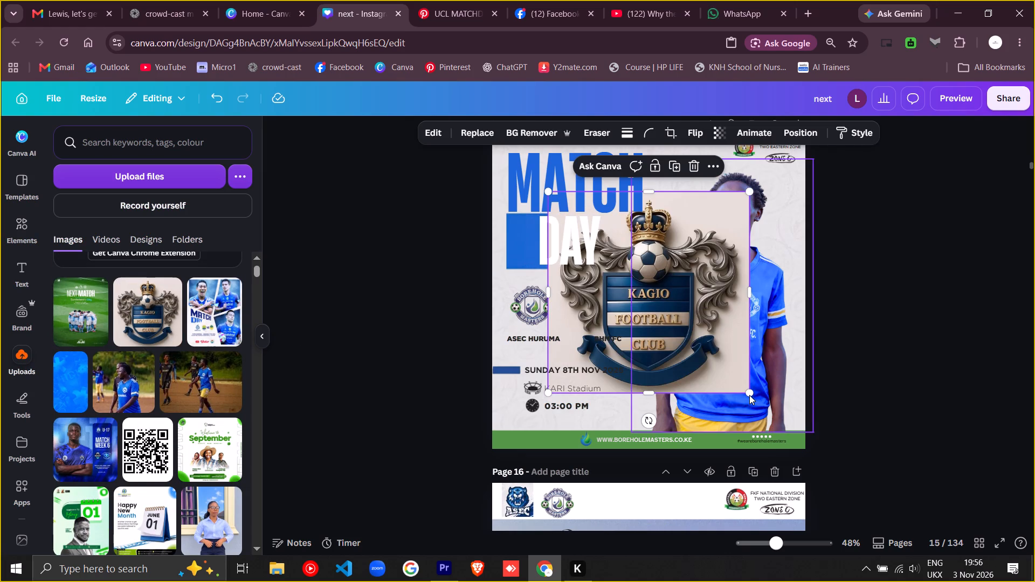
pyautogui.moveTo(749, 393); pyautogui.dragTo(617, 287)
pyautogui.moveTo(617, 266); pyautogui.dragTo(626, 329)
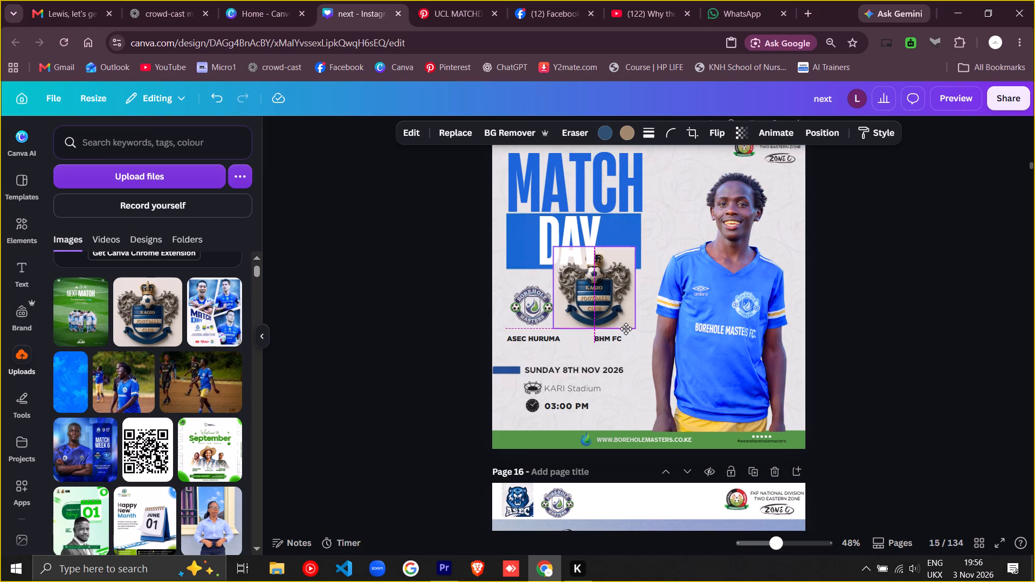
pyautogui.moveTo(626, 329); pyautogui.dragTo(629, 337)
pyautogui.moveTo(564, 265); pyautogui.dragTo(569, 276)
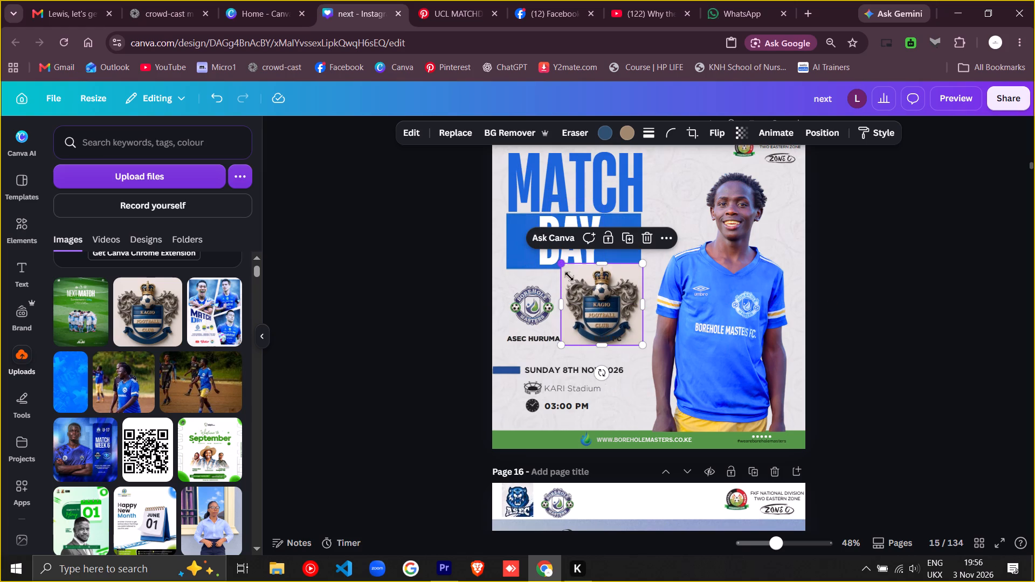
pyautogui.moveTo(569, 276); pyautogui.dragTo(589, 305)
pyautogui.moveTo(622, 307); pyautogui.dragTo(601, 297)
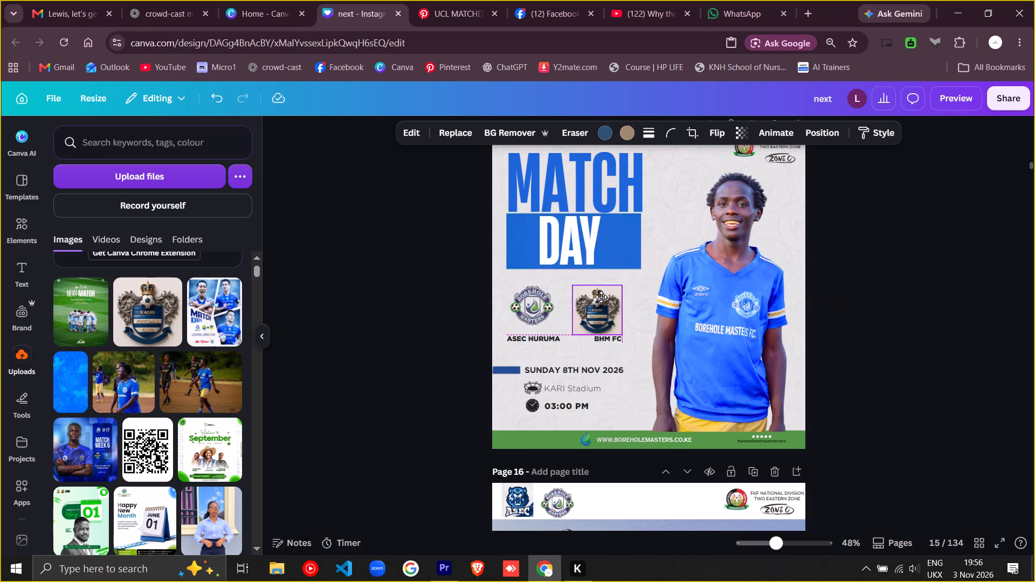
pyautogui.moveTo(601, 297); pyautogui.dragTo(610, 291)
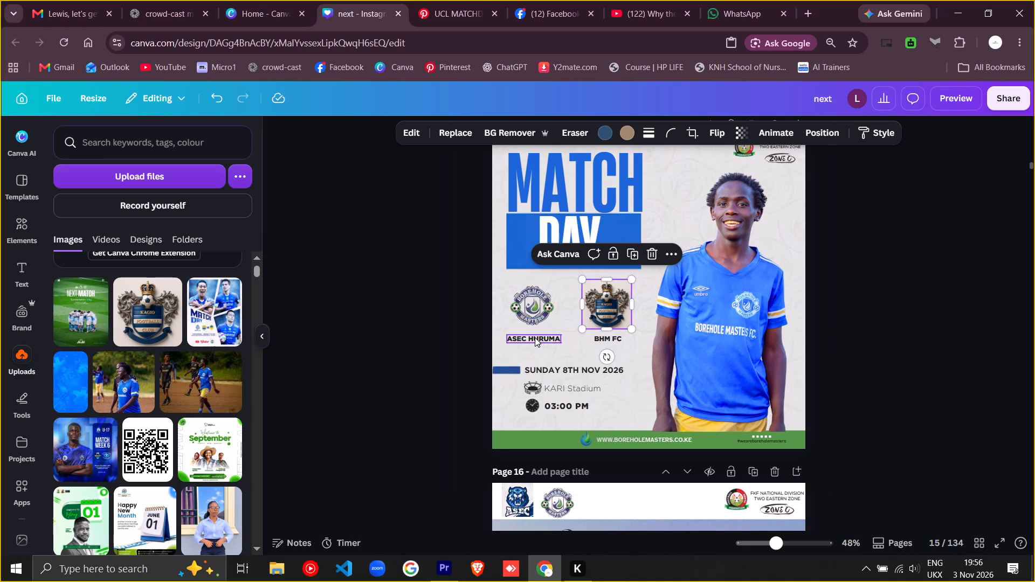
# Change page 15's team names to BHM FC under the Borehole Masters crest and Kagio United under the Kagio crest.
pyautogui.doubleClick(535, 337)
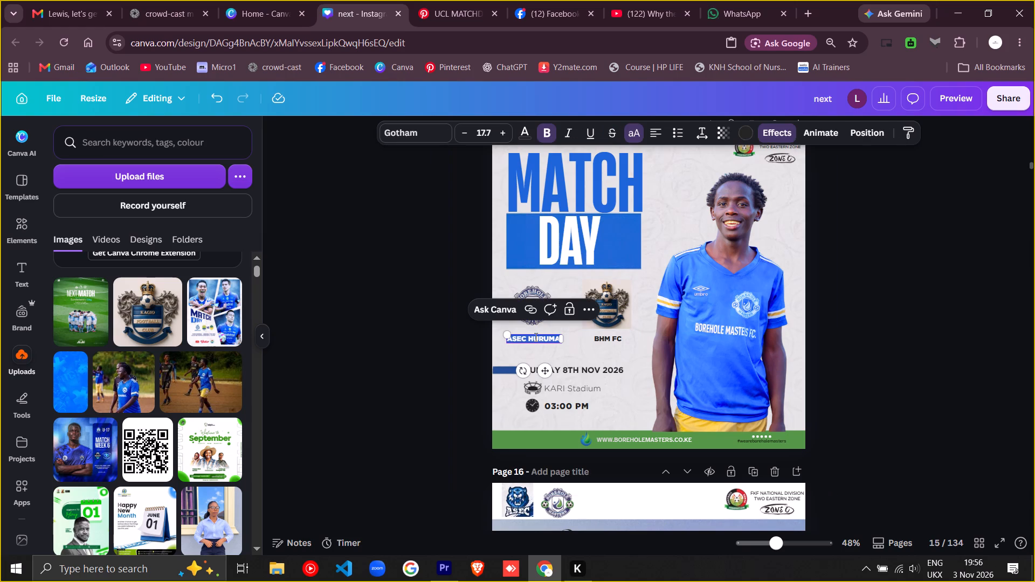
pyautogui.write('bhm fc')
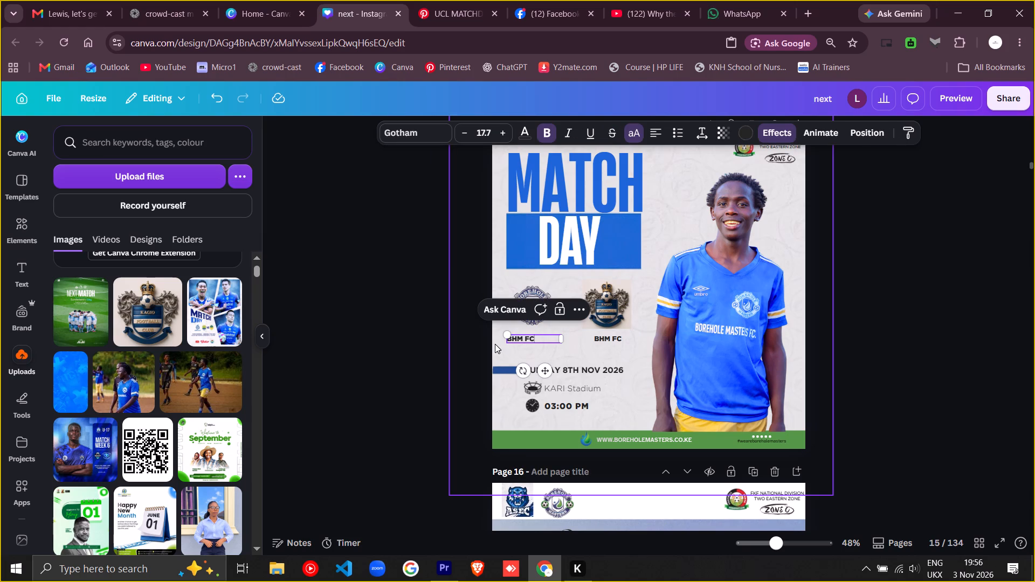
pyautogui.doubleClick(608, 338)
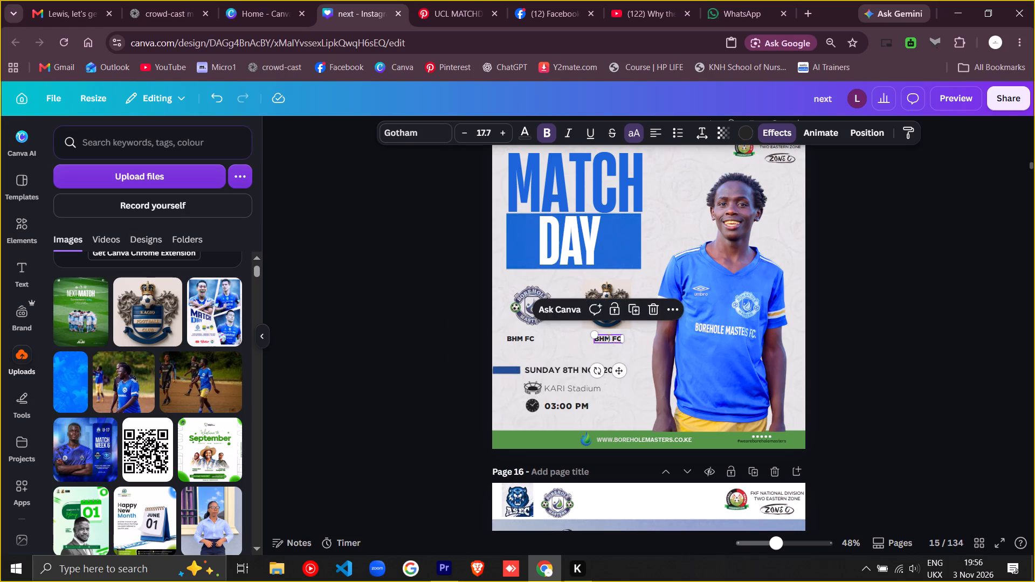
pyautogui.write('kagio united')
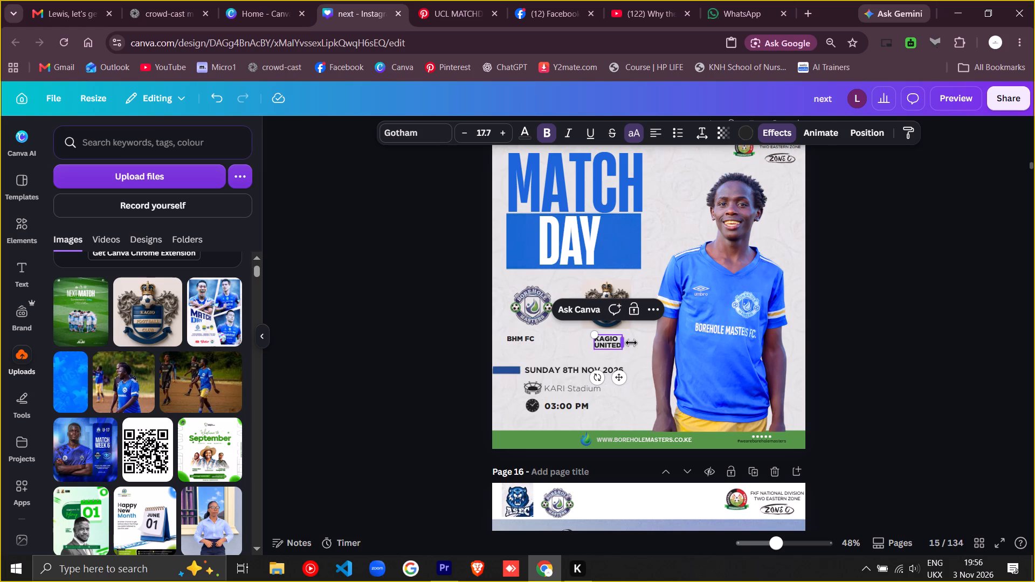
pyautogui.click(631, 343)
pyautogui.click(509, 336)
# Narrow page 15's BHM FC text box to fit on one line and centre it beneath the Borehole Masters crest.
pyautogui.moveTo(562, 339); pyautogui.dragTo(535, 340)
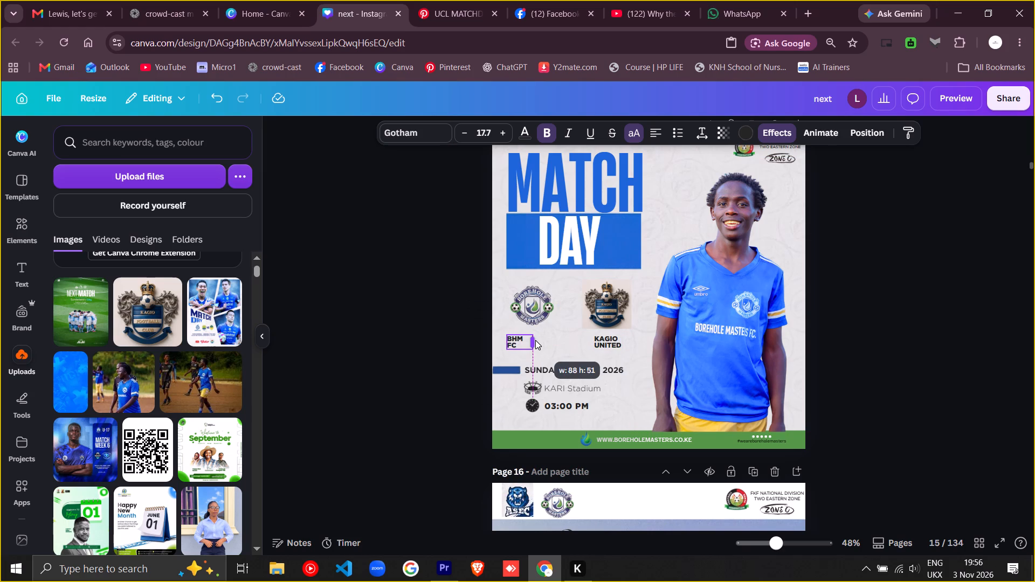
pyautogui.moveTo(535, 340); pyautogui.dragTo(541, 340)
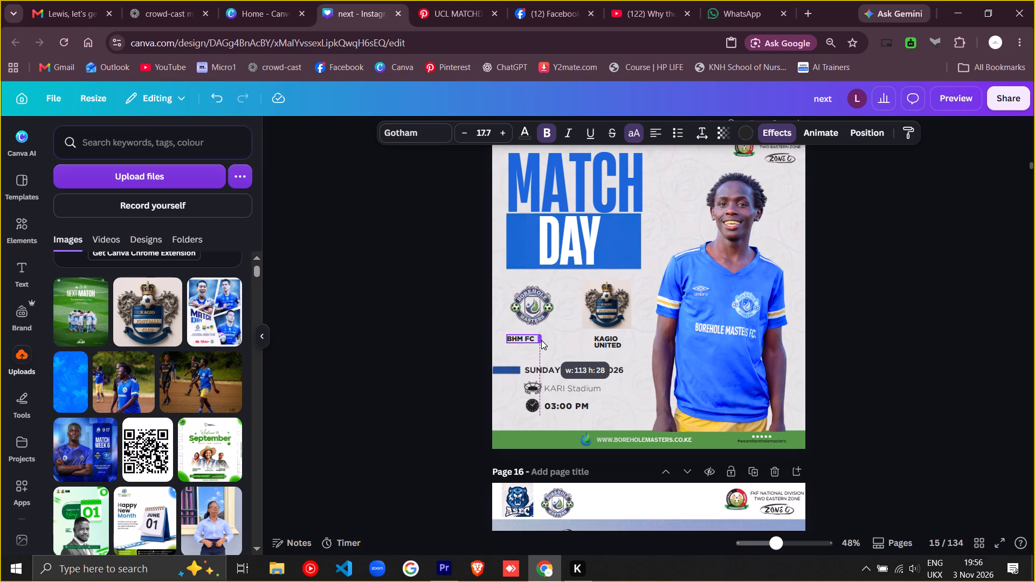
pyautogui.moveTo(541, 340); pyautogui.dragTo(537, 339)
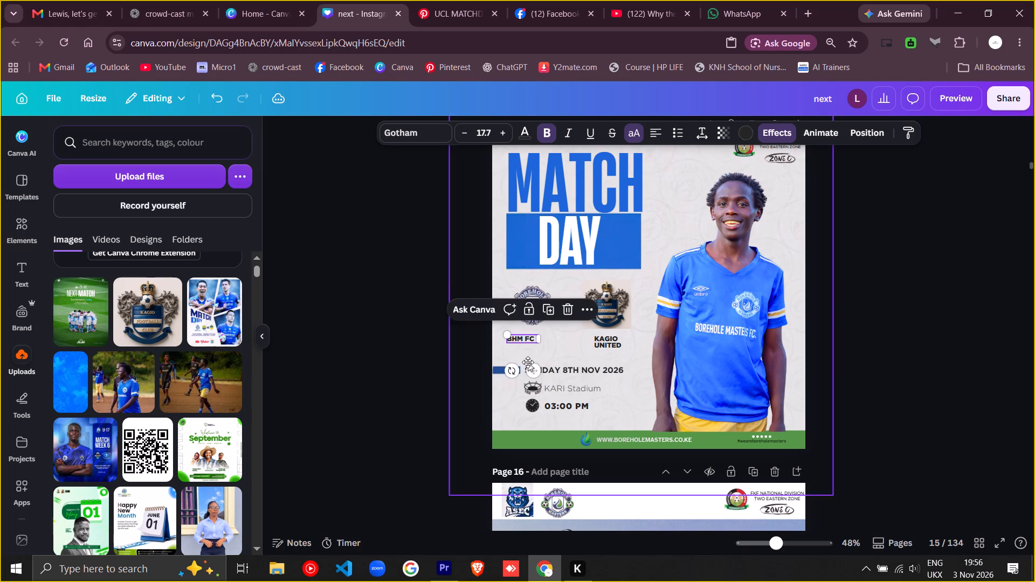
pyautogui.moveTo(534, 372); pyautogui.dragTo(548, 370)
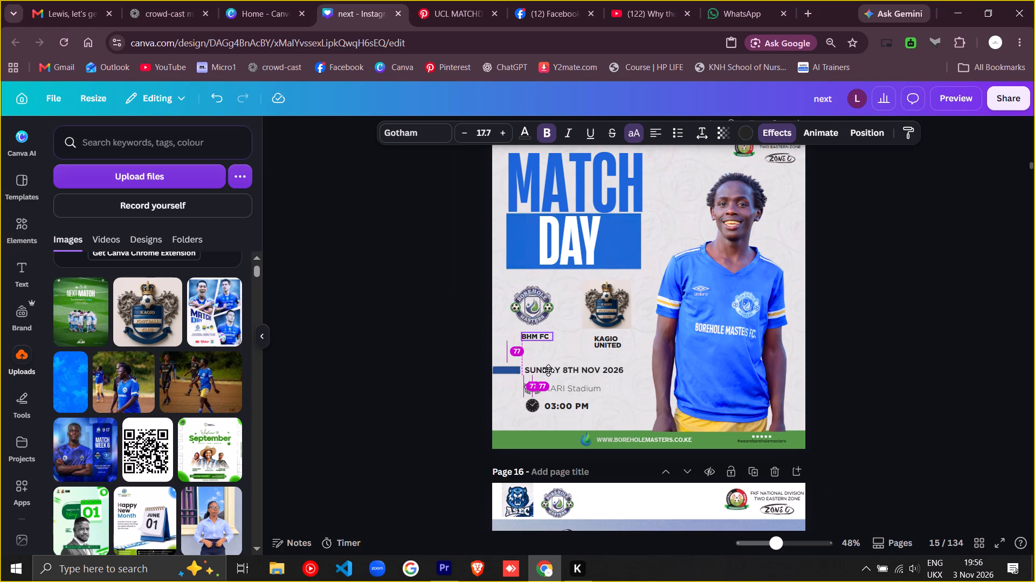
pyautogui.moveTo(548, 370); pyautogui.dragTo(544, 375)
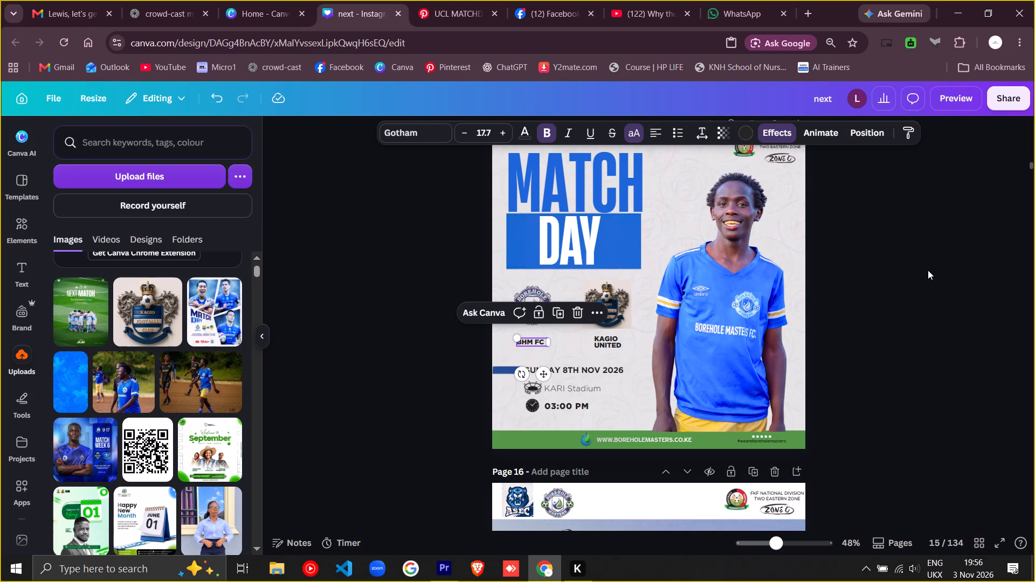
pyautogui.click(928, 270)
# Enlarge the player cutout on page 15 up and outward toward the MATCH DAY title, keeping its base at the green footer.
pyautogui.click(746, 267)
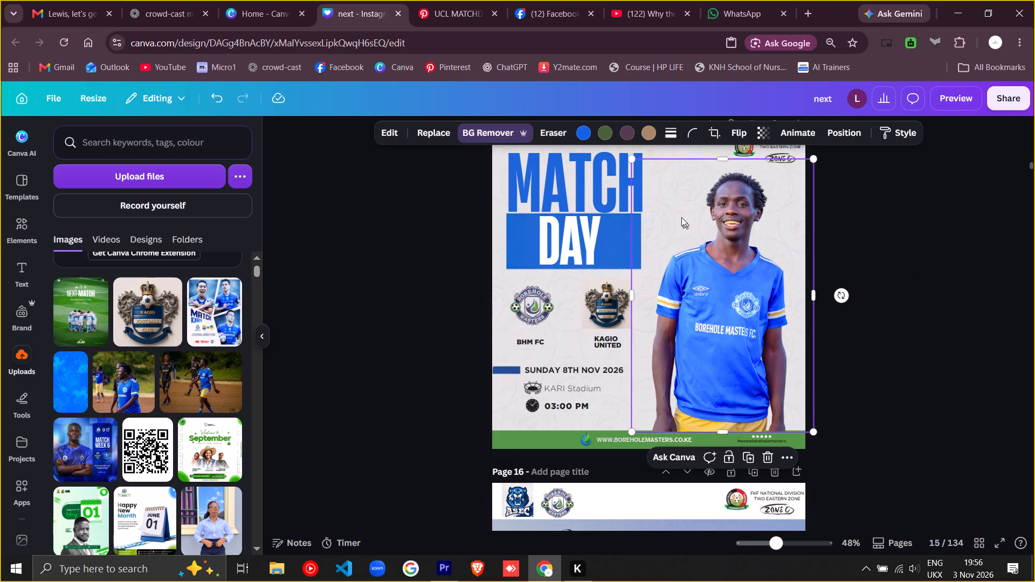
pyautogui.moveTo(633, 163); pyautogui.dragTo(626, 159)
pyautogui.moveTo(626, 159); pyautogui.dragTo(617, 141)
pyautogui.click(716, 431)
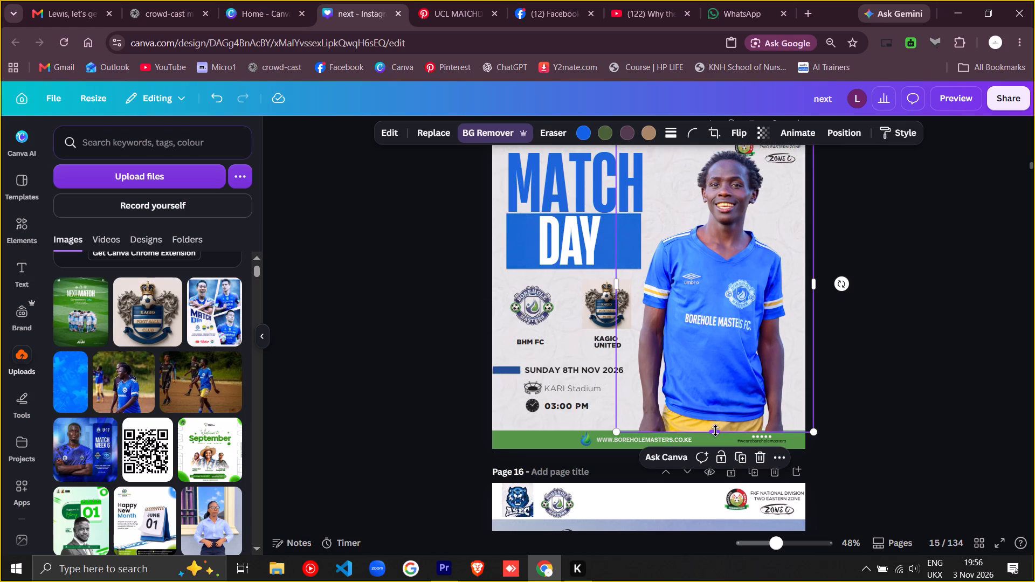
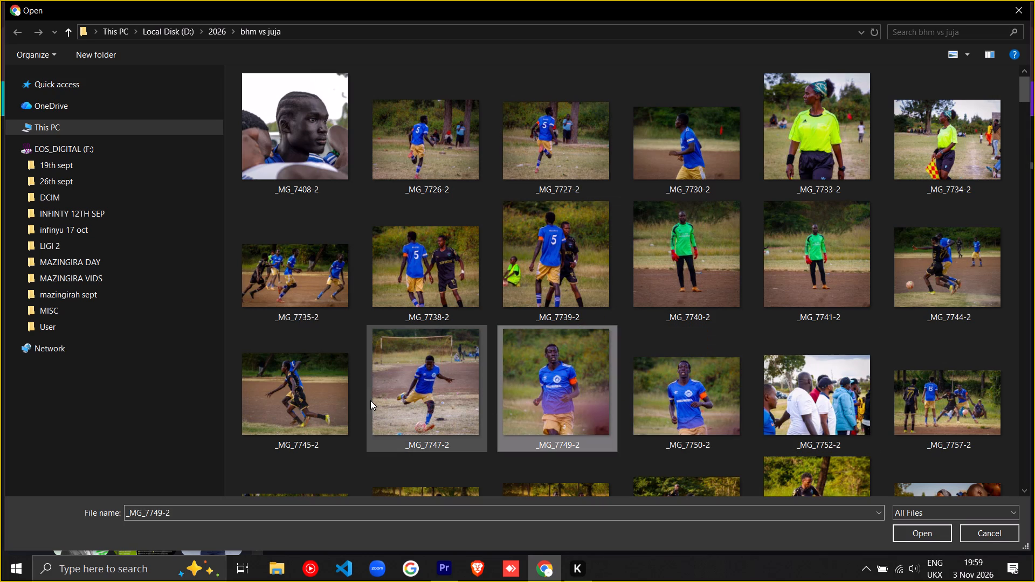
# Add player photo _MG_7747-2 to the files selected for upload from the bhm vs juja folder, and look for further match photos.
pyautogui.keyDown('ctrl'); pyautogui.click(419, 384); pyautogui.keyUp('ctrl')
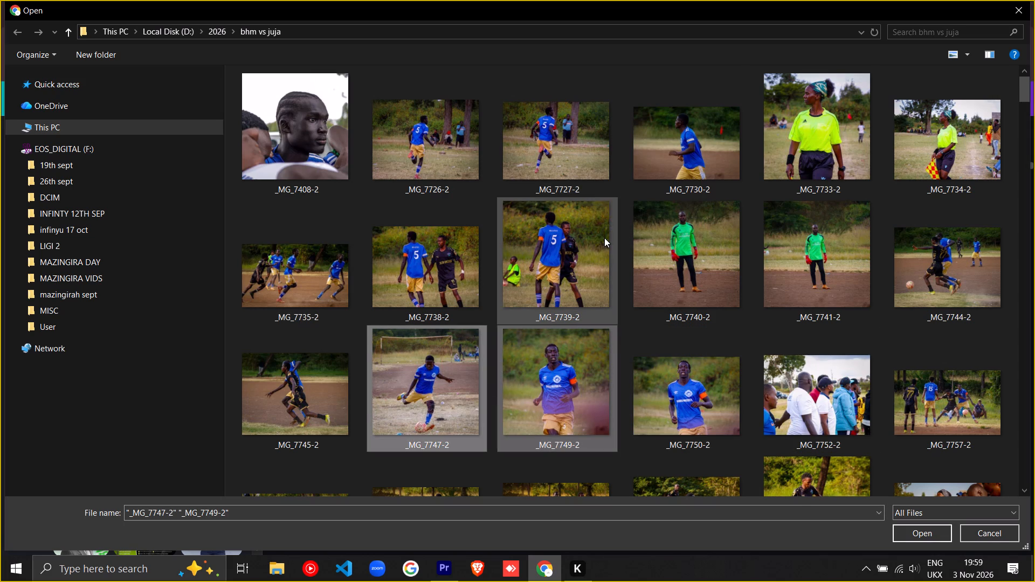
pyautogui.scroll(-5, 705, 242)
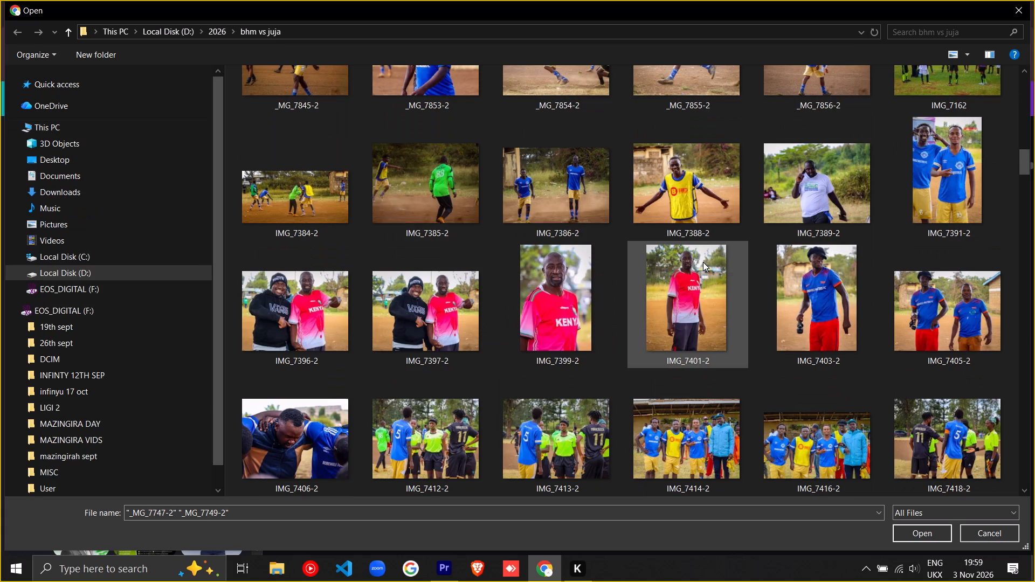
# Look through the bhm vs juja photos and upload the selected _MG_7747-2 and _MG_7749-2 to the design's image uploads.
pyautogui.scroll(-4, 703, 262)
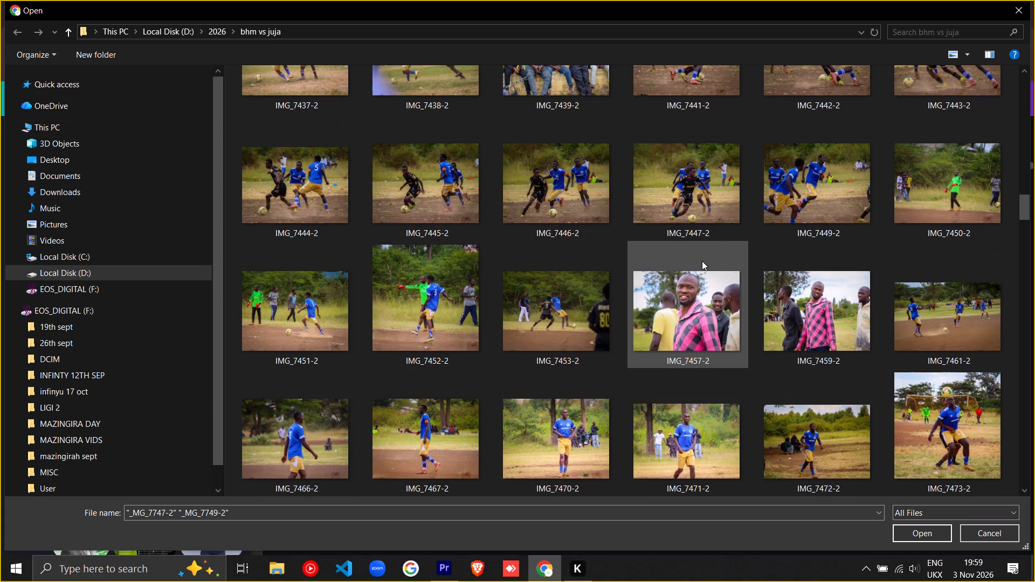
pyautogui.scroll(-1, 702, 261)
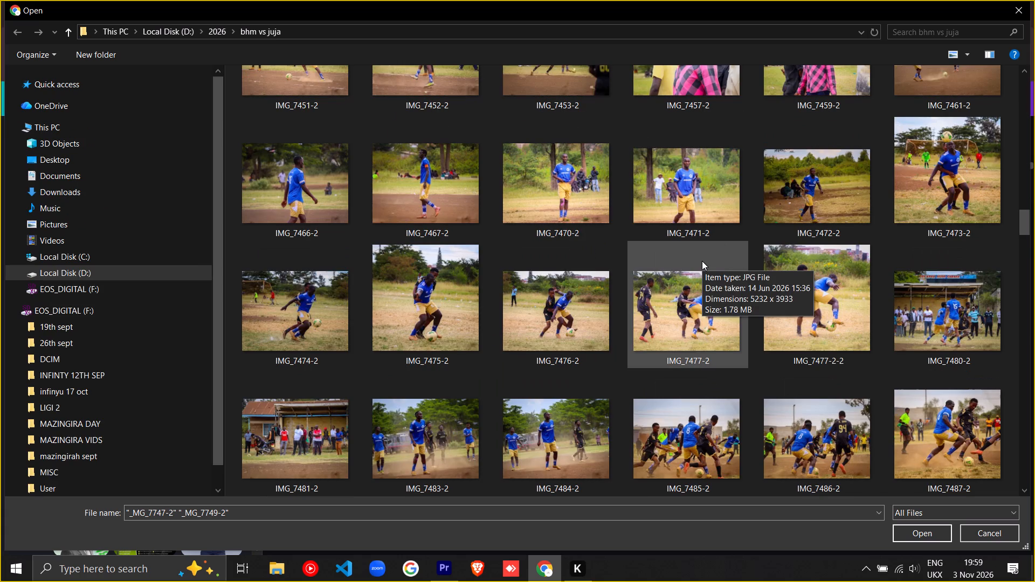
pyautogui.scroll(-4, 702, 261)
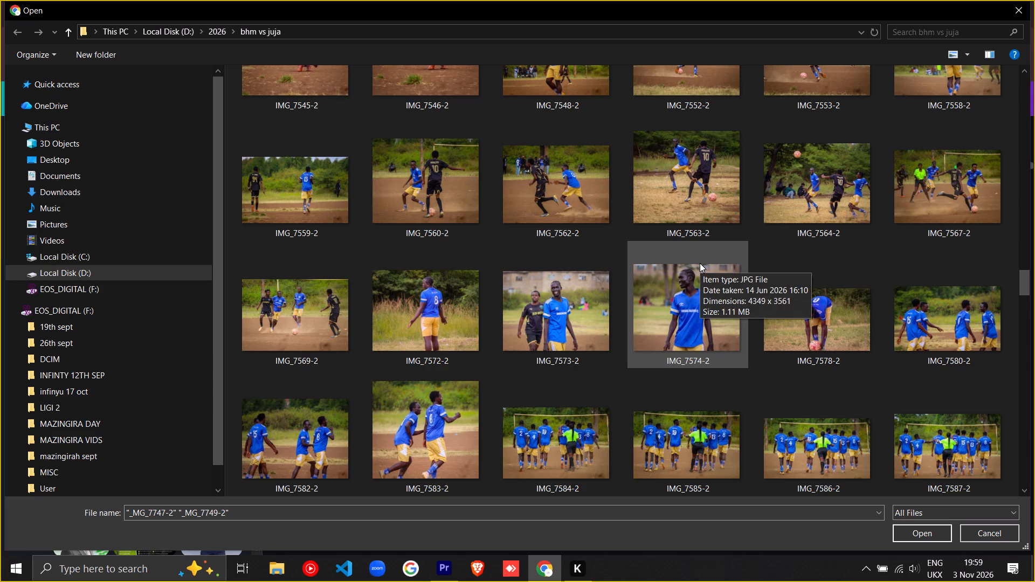
pyautogui.scroll(-4, 699, 265)
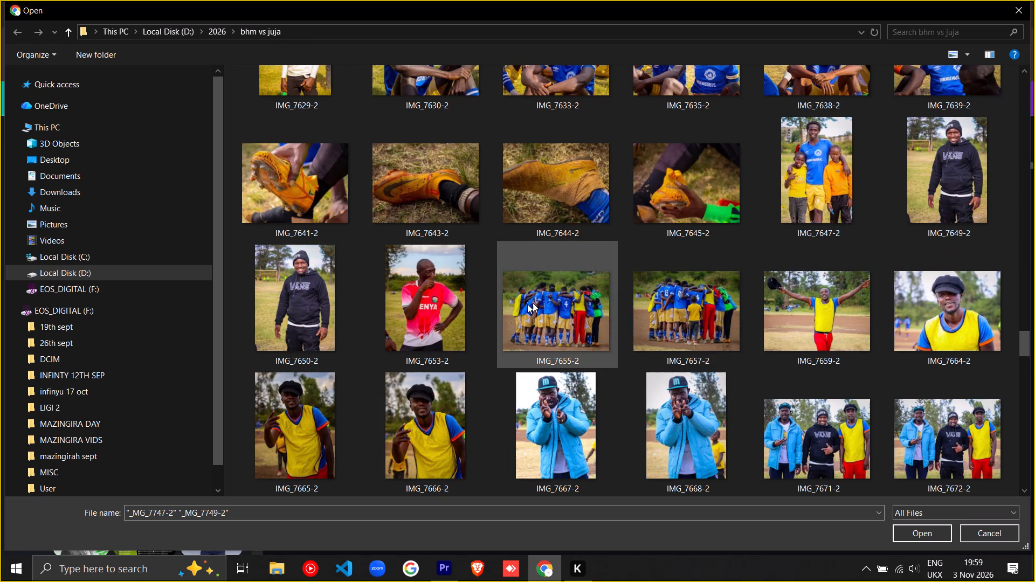
pyautogui.scroll(-4, 756, 286)
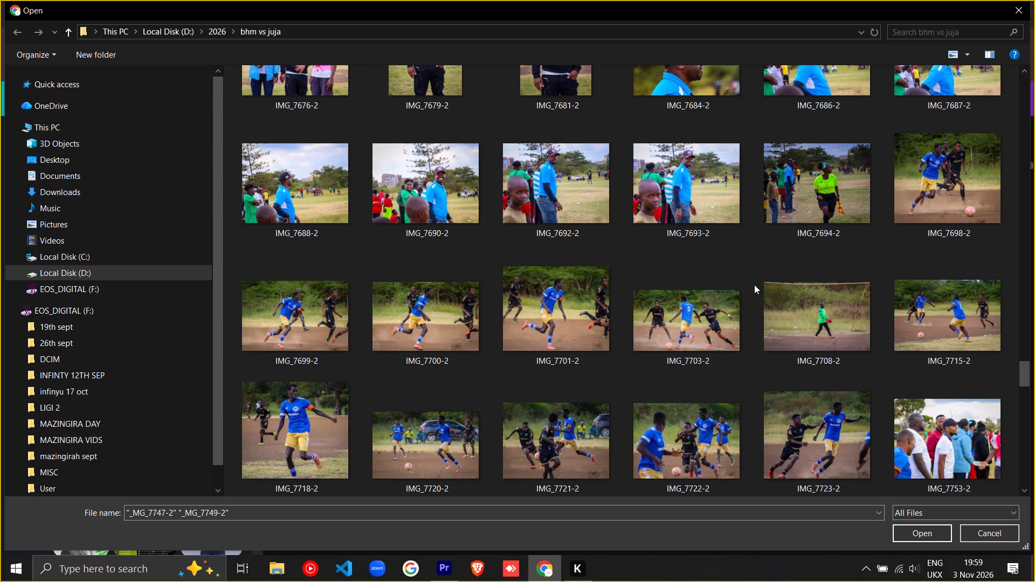
pyautogui.scroll(-2, 754, 285)
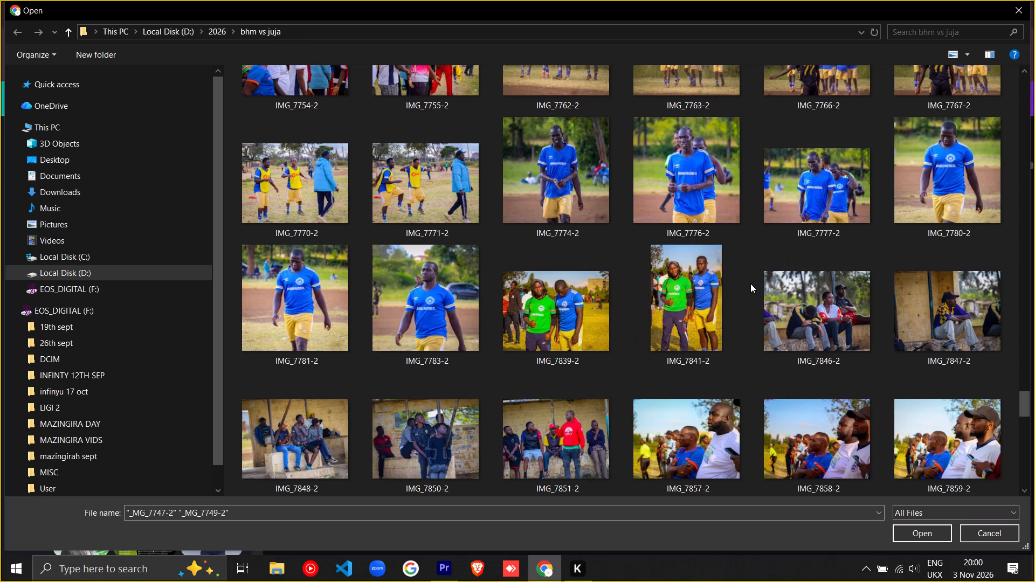
pyautogui.click(917, 541)
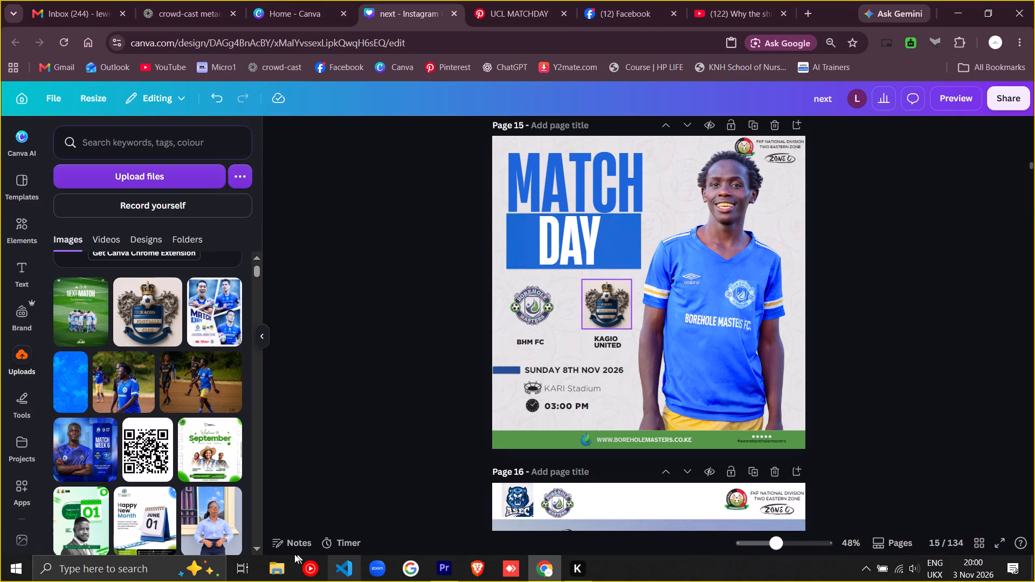
# Switch to File Explorer and send the naivas vs migori folder from Pictures to the EOS_DIGITAL (F:) drive.
pyautogui.click(281, 572)
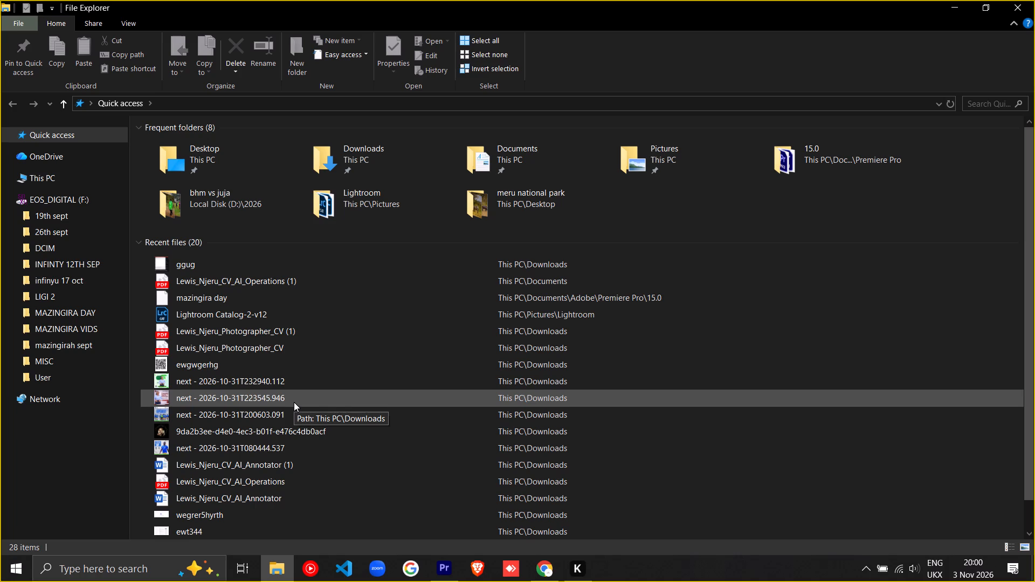
pyautogui.click(546, 574)
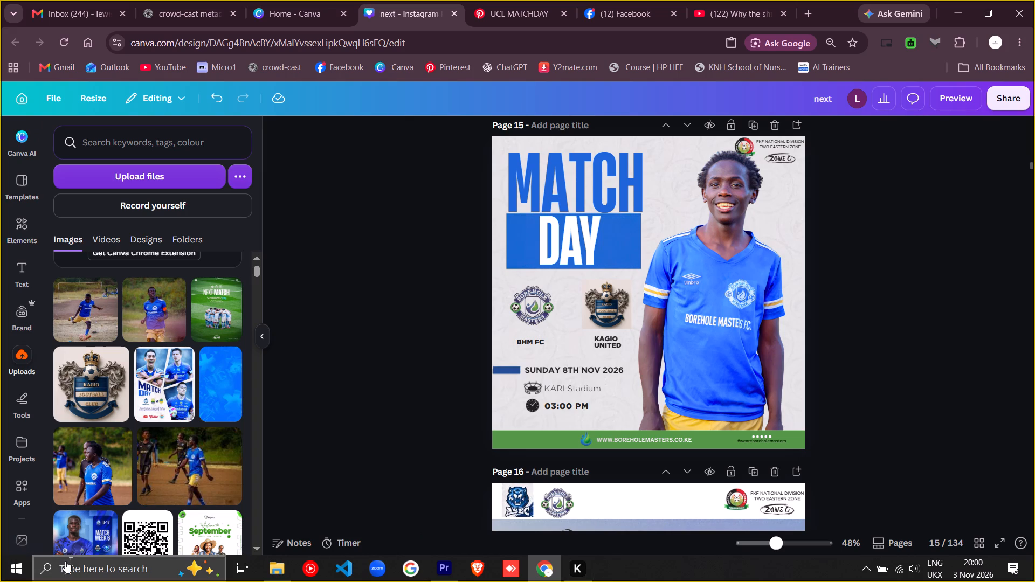
pyautogui.click(276, 576)
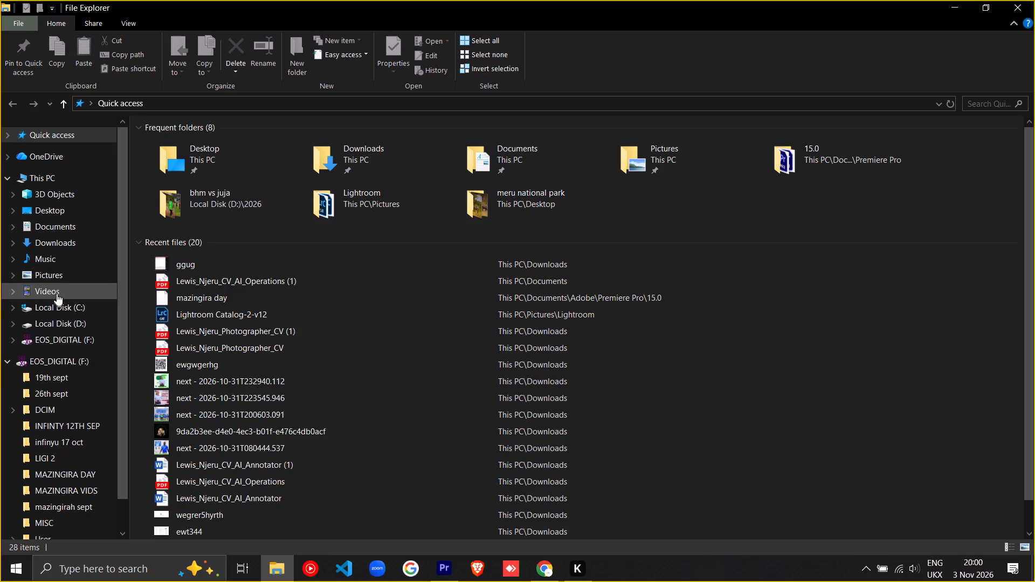
pyautogui.click(54, 279)
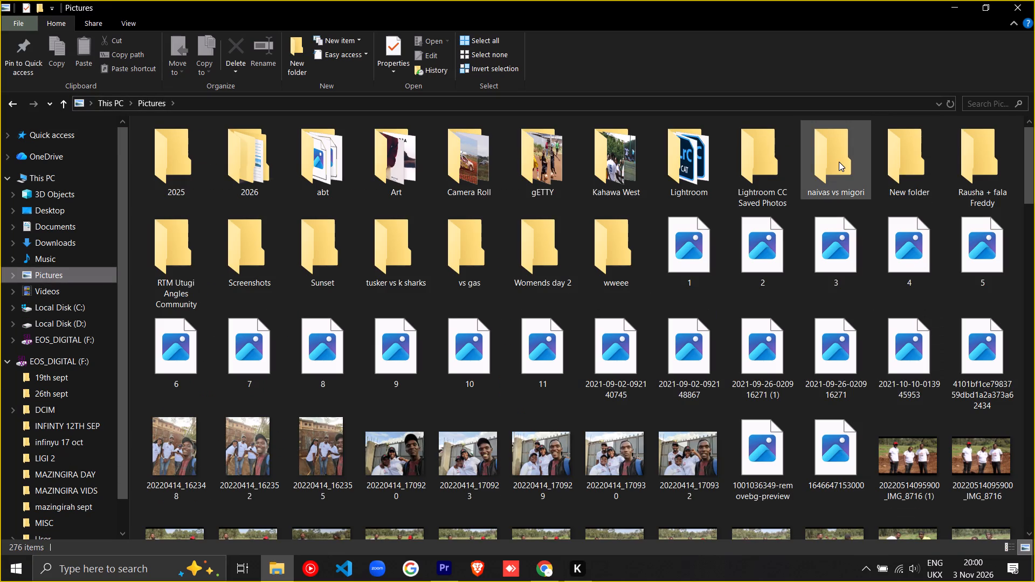
pyautogui.rightClick(839, 162)
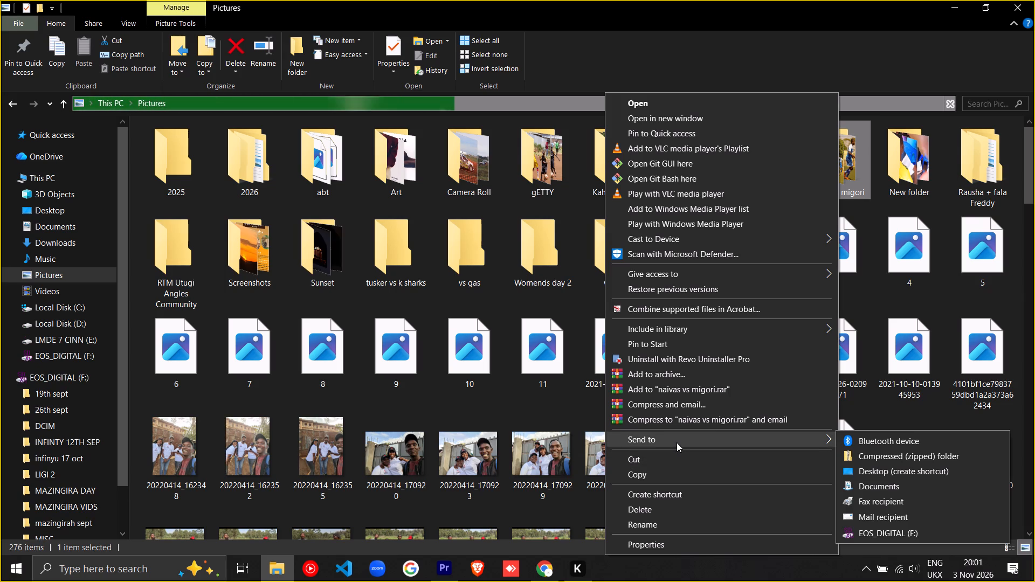
pyautogui.click(892, 533)
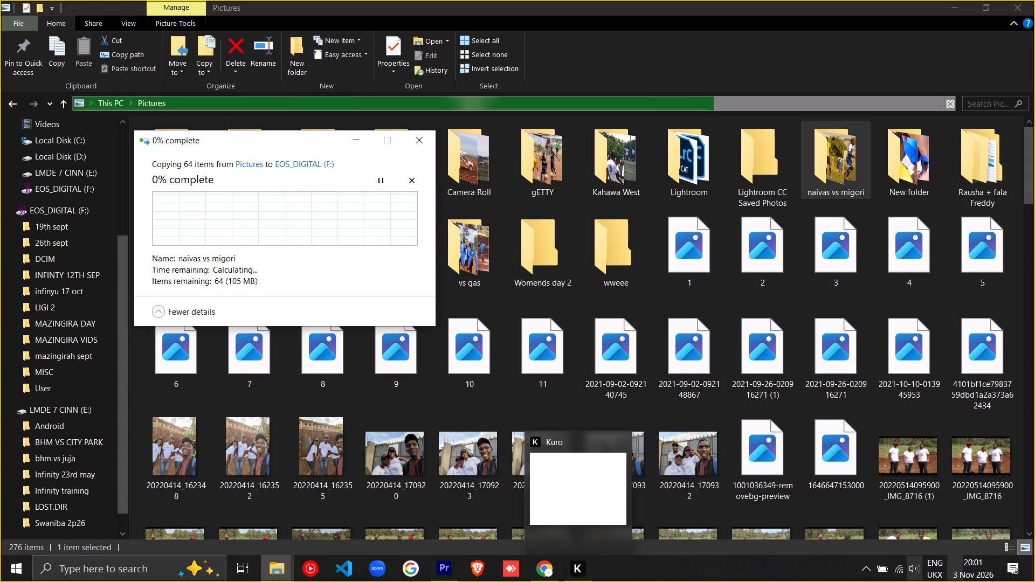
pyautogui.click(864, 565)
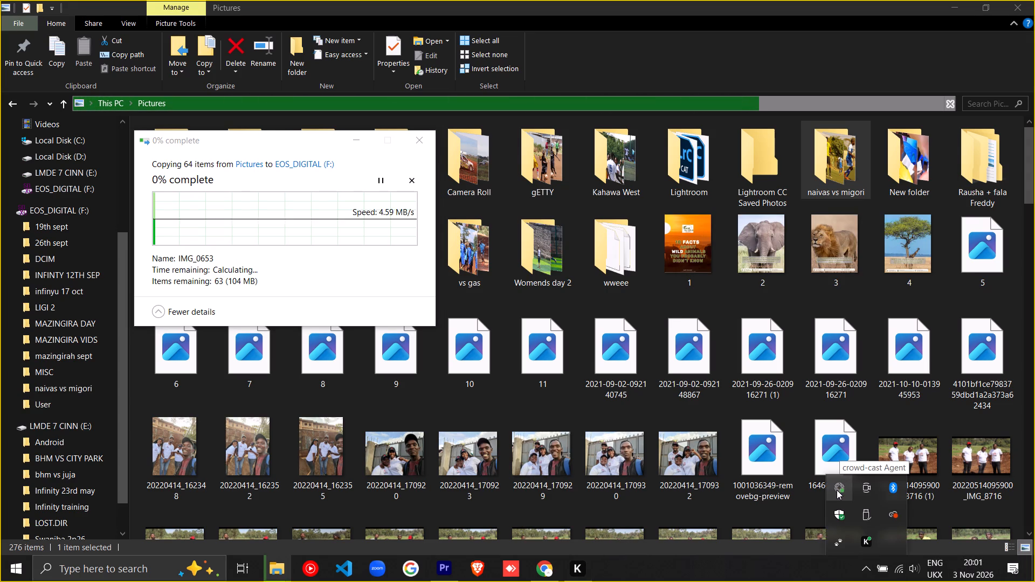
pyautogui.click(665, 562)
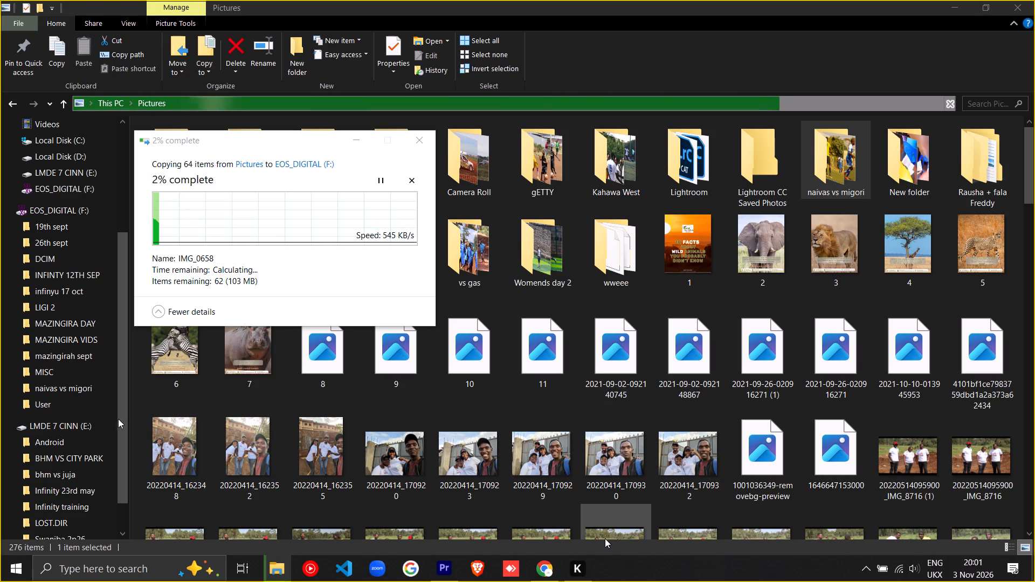
# Browse the folders on Local Disk (D:) and the tusker vs k sharks and New folder photos in Pictures.
pyautogui.click(135, 394)
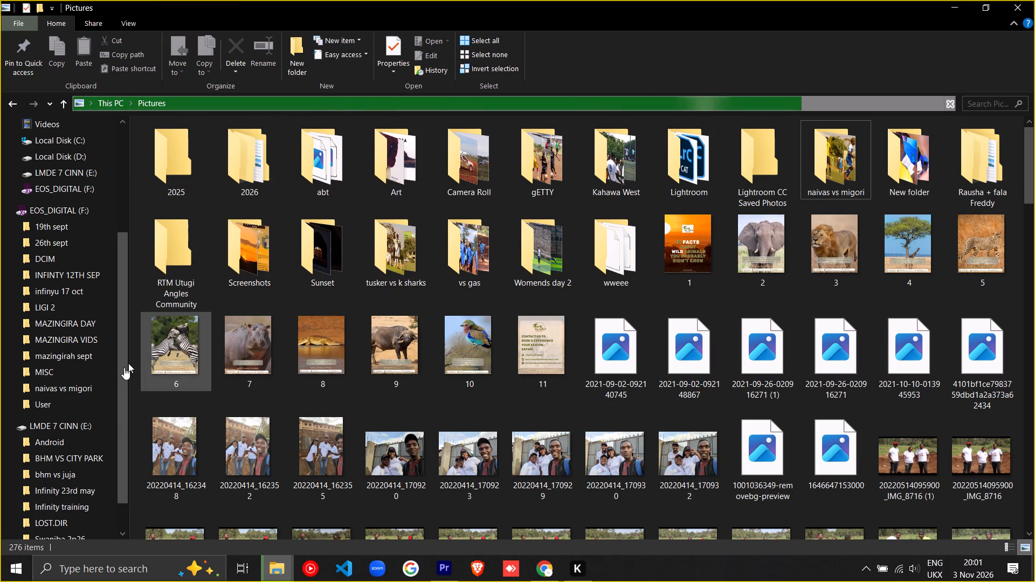
pyautogui.click(59, 157)
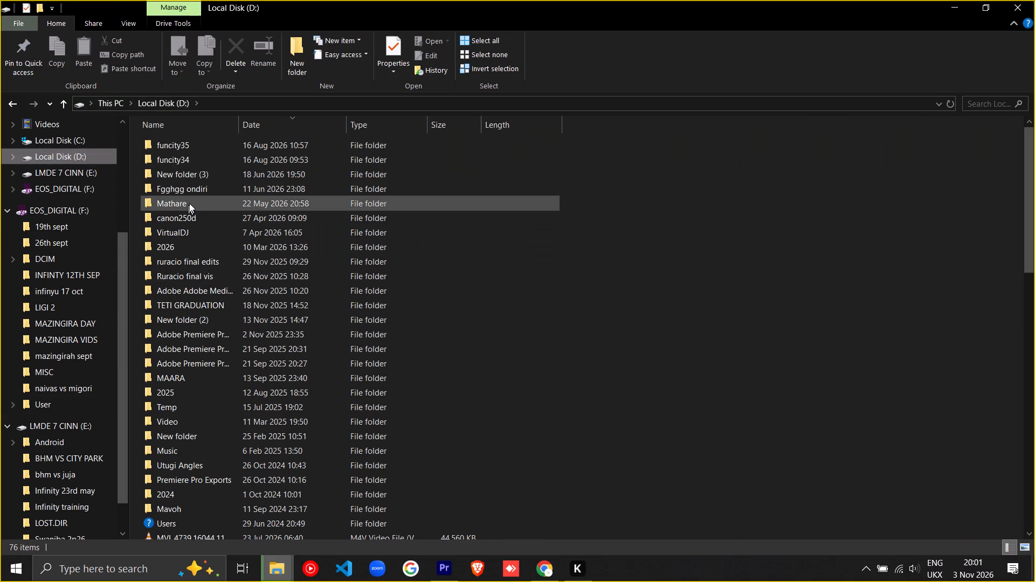
pyautogui.scroll(-2, 245, 427)
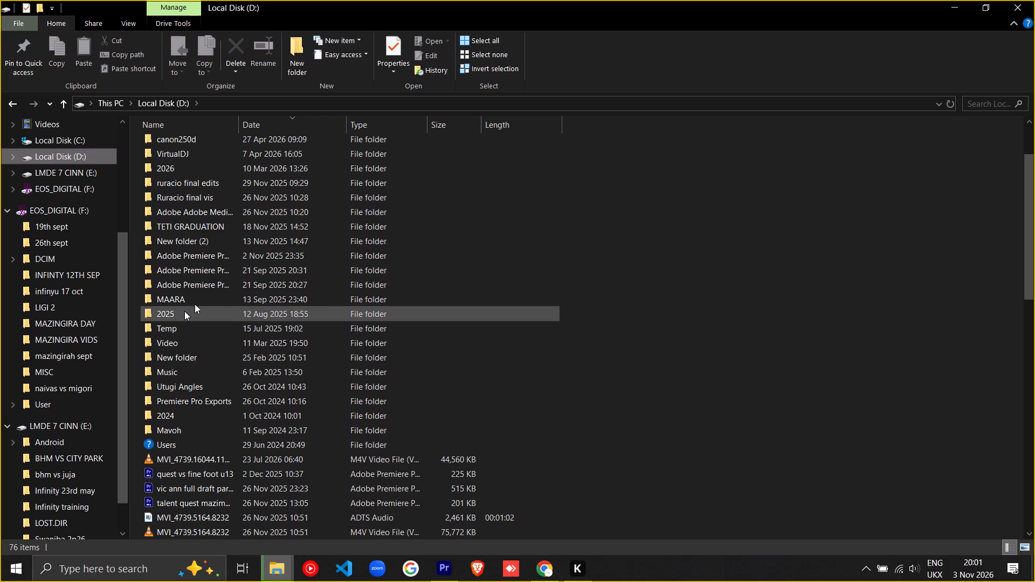
pyautogui.scroll(-3, 212, 347)
pyautogui.scroll(3, 219, 386)
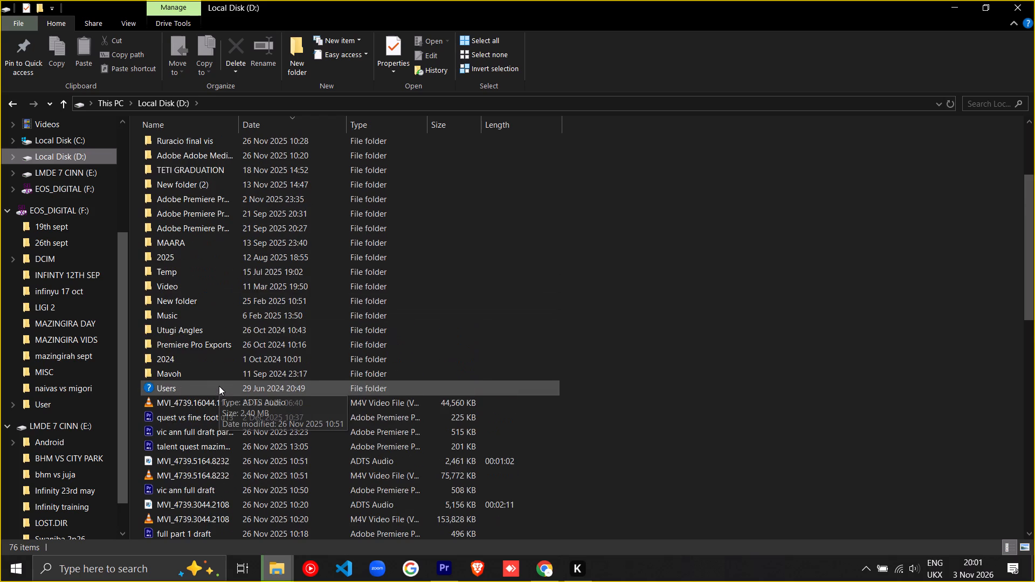
pyautogui.scroll(3, 219, 386)
pyautogui.scroll(2, 49, 249)
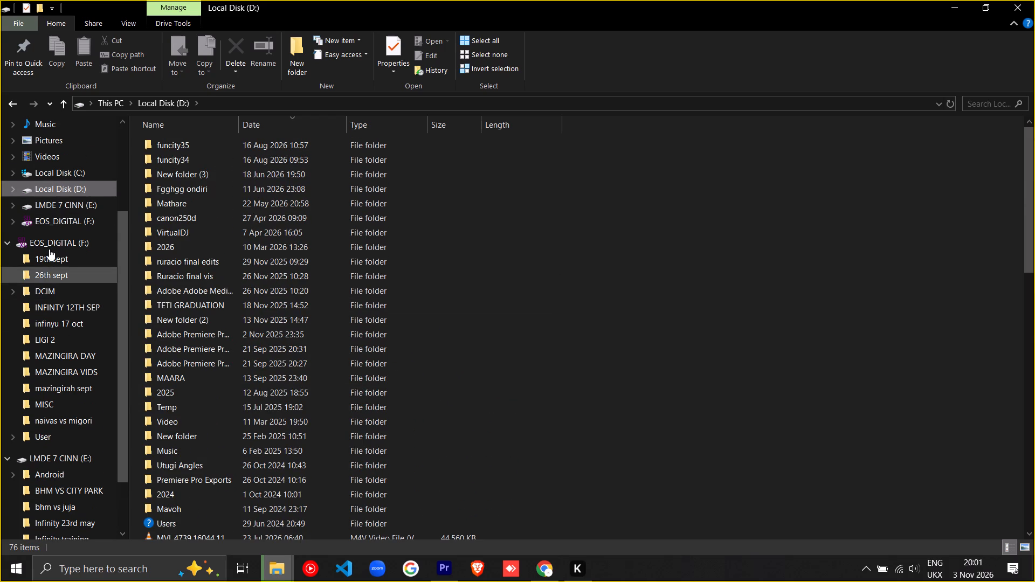
pyautogui.scroll(2, 49, 249)
pyautogui.click(55, 176)
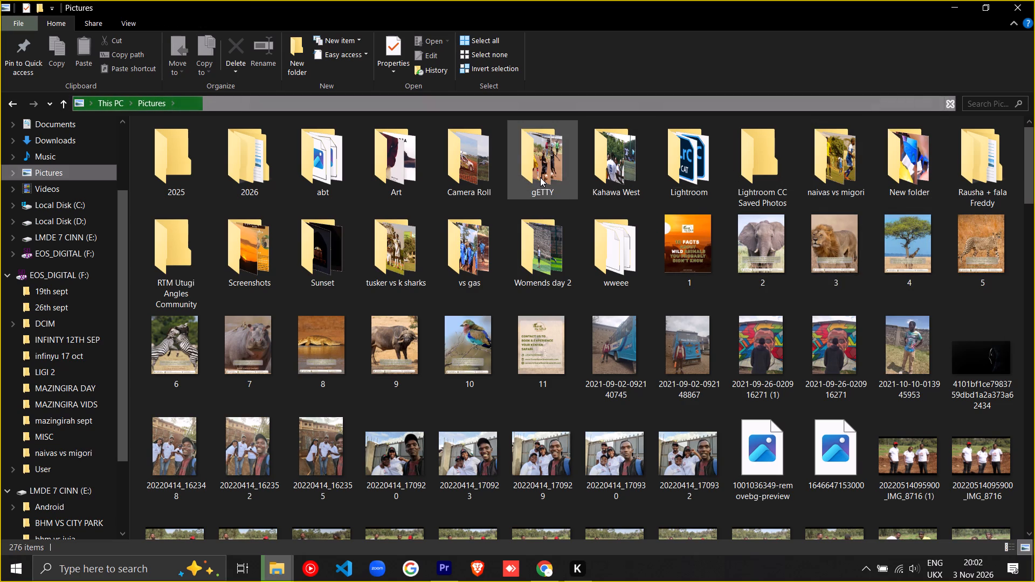
pyautogui.doubleClick(399, 267)
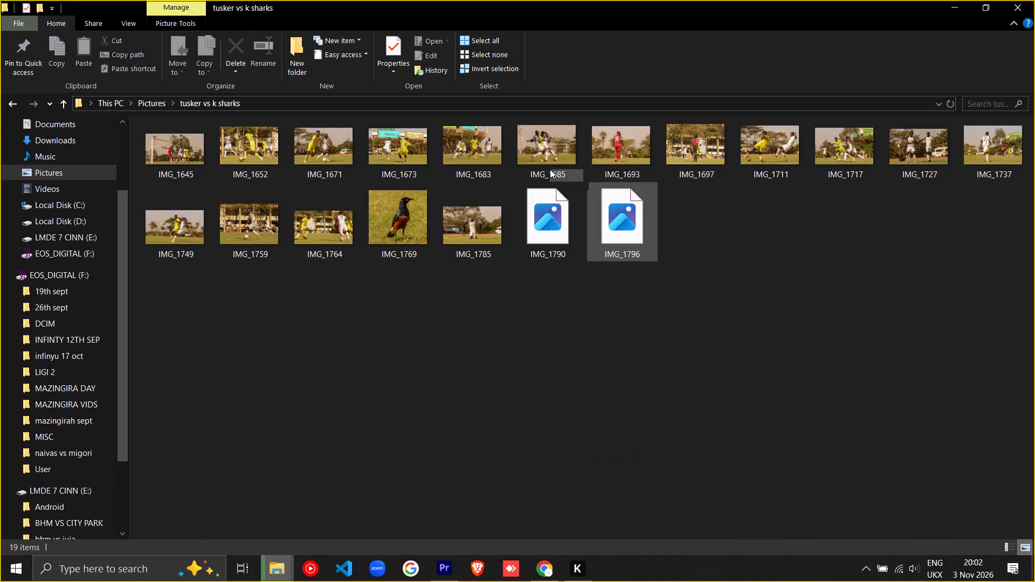
pyautogui.click(12, 105)
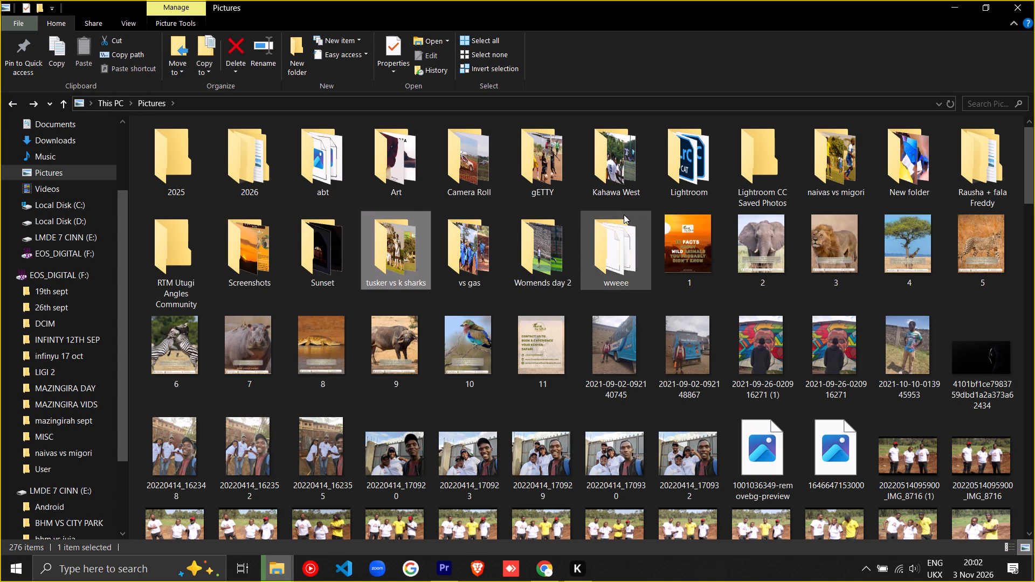
pyautogui.doubleClick(910, 153)
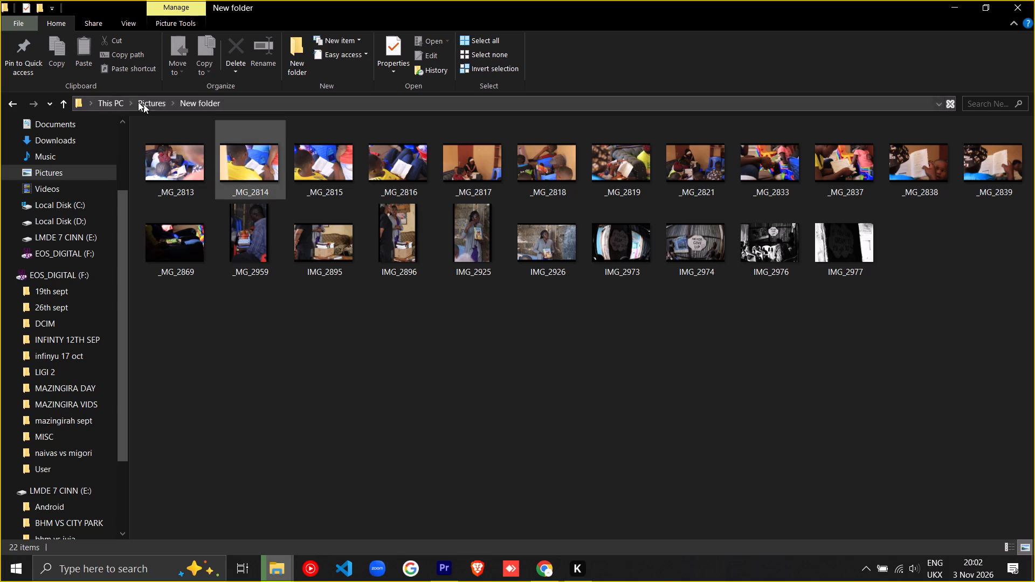
pyautogui.click(10, 103)
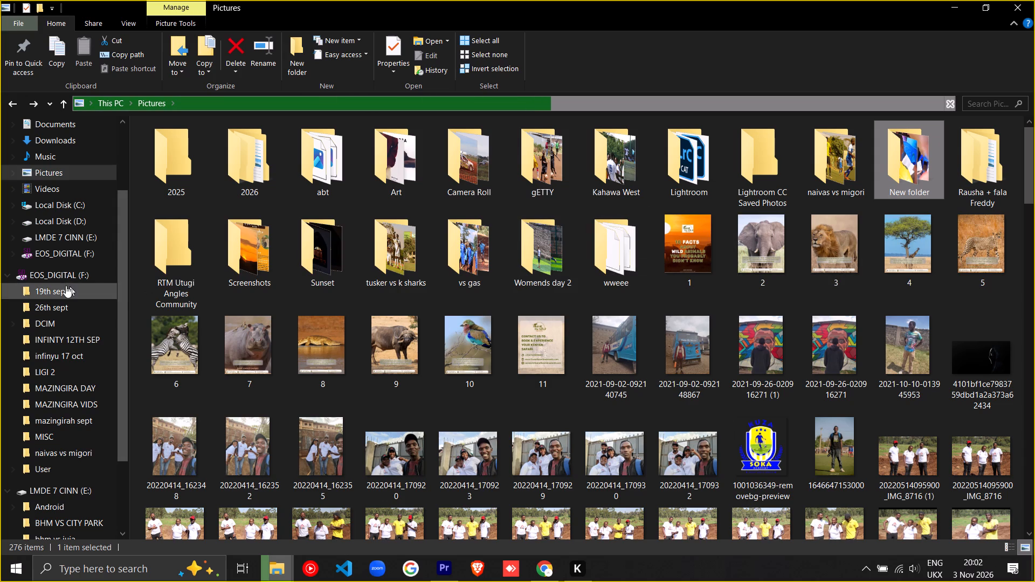
# Examine the Dandora vs Gusii, Sibwet vs Dandora Love, Wazito vs K Sharks and Naivas vs aps photos in D:'s 2024 Lightroom Exports folder.
pyautogui.click(65, 220)
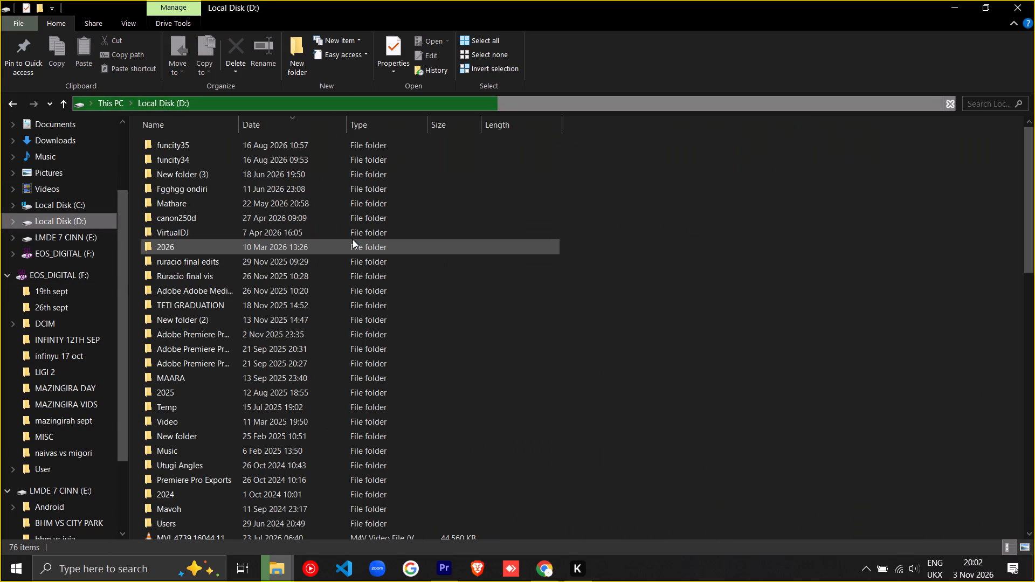
pyautogui.scroll(-2, 241, 389)
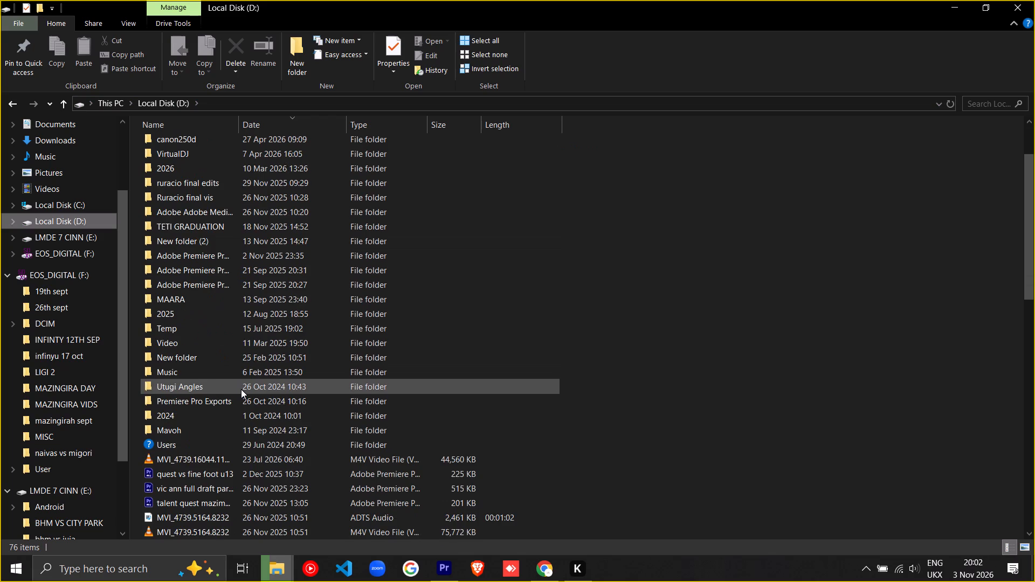
pyautogui.scroll(6, 241, 389)
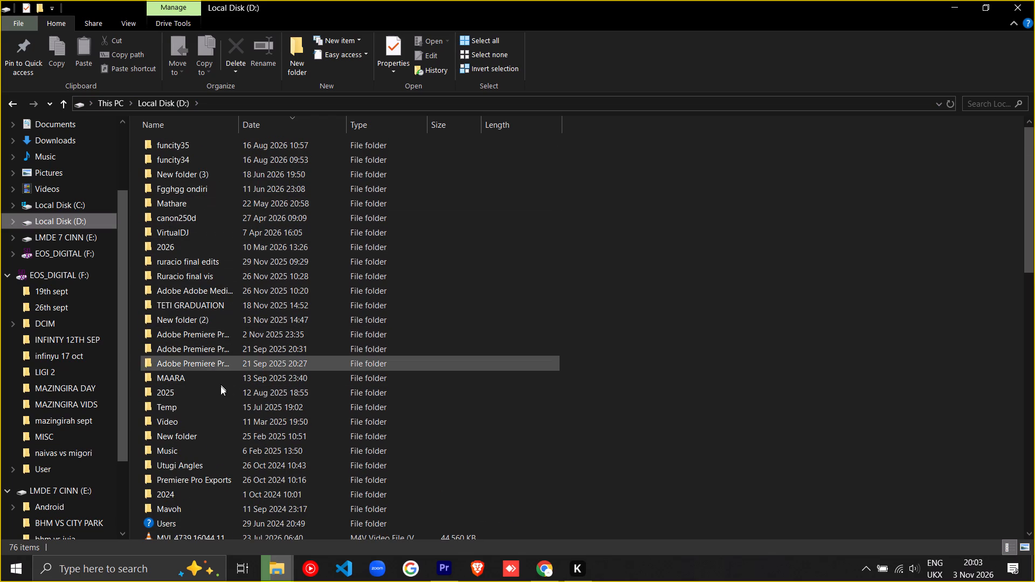
pyautogui.doubleClick(180, 495)
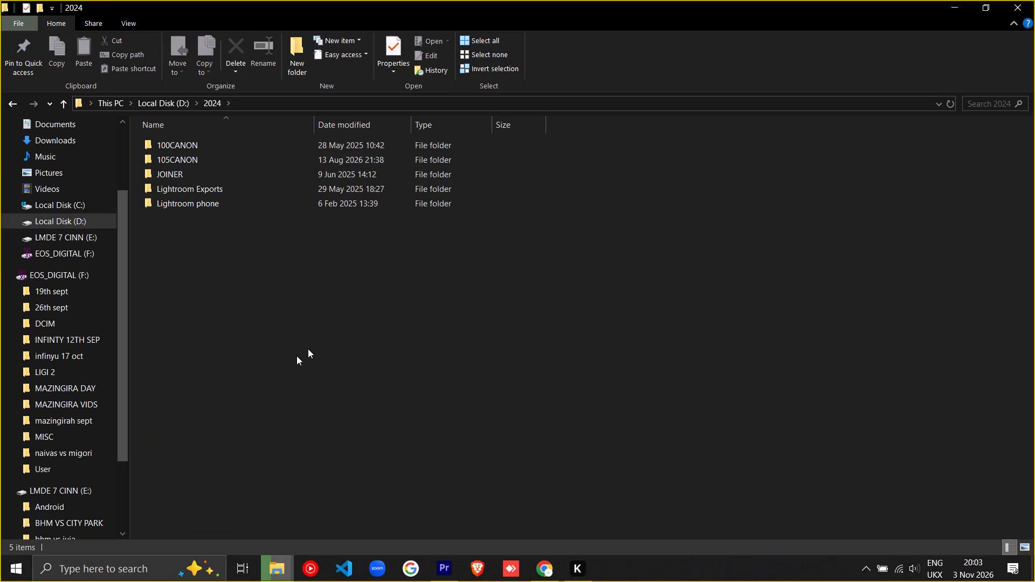
pyautogui.doubleClick(214, 190)
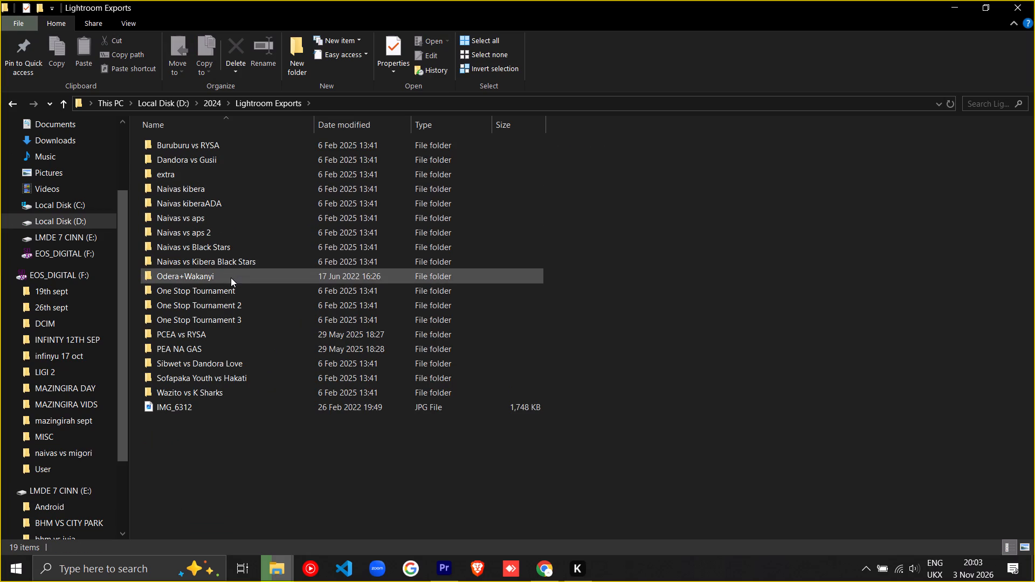
pyautogui.doubleClick(208, 155)
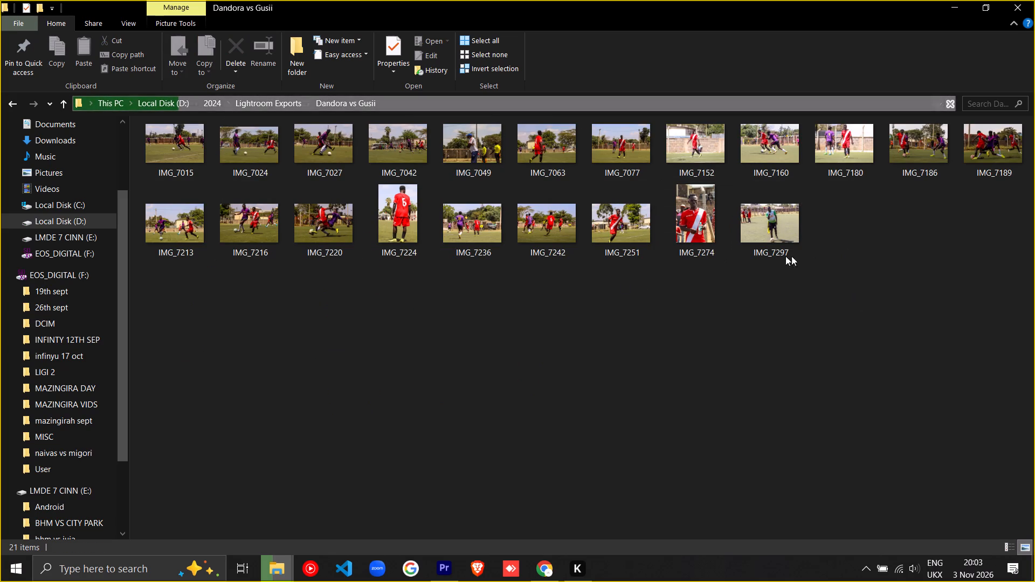
pyautogui.click(13, 107)
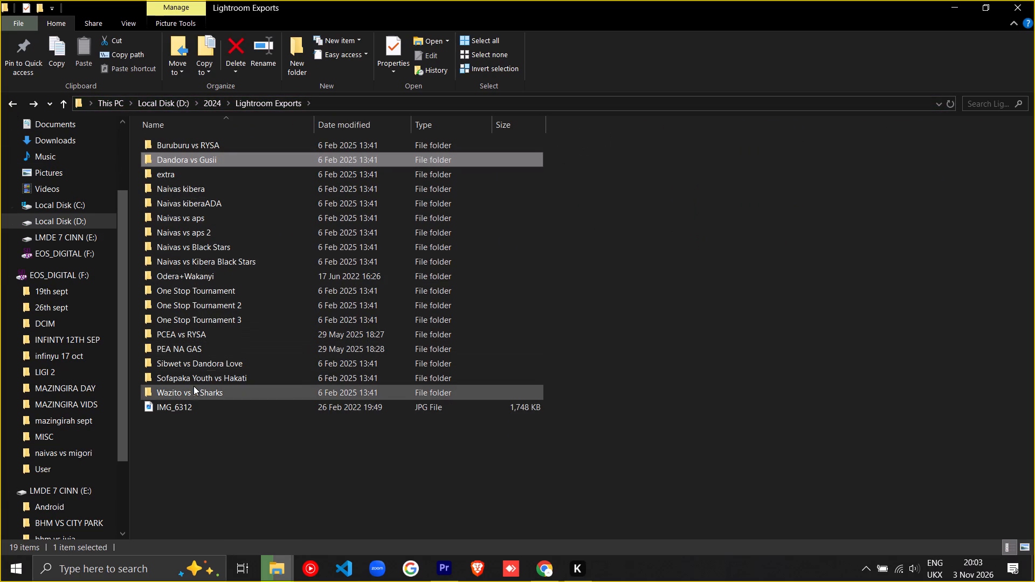
pyautogui.doubleClick(197, 369)
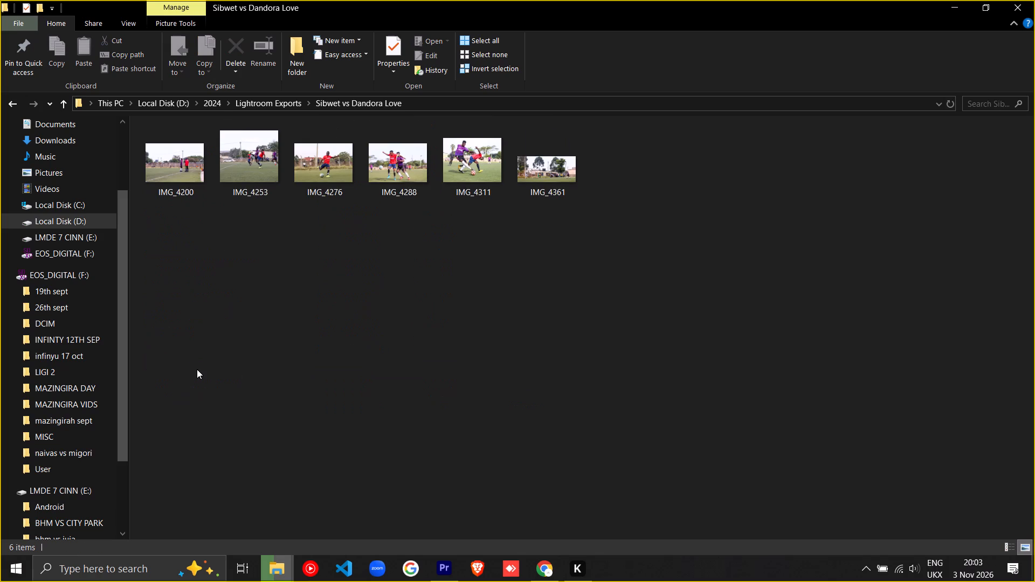
pyautogui.click(13, 102)
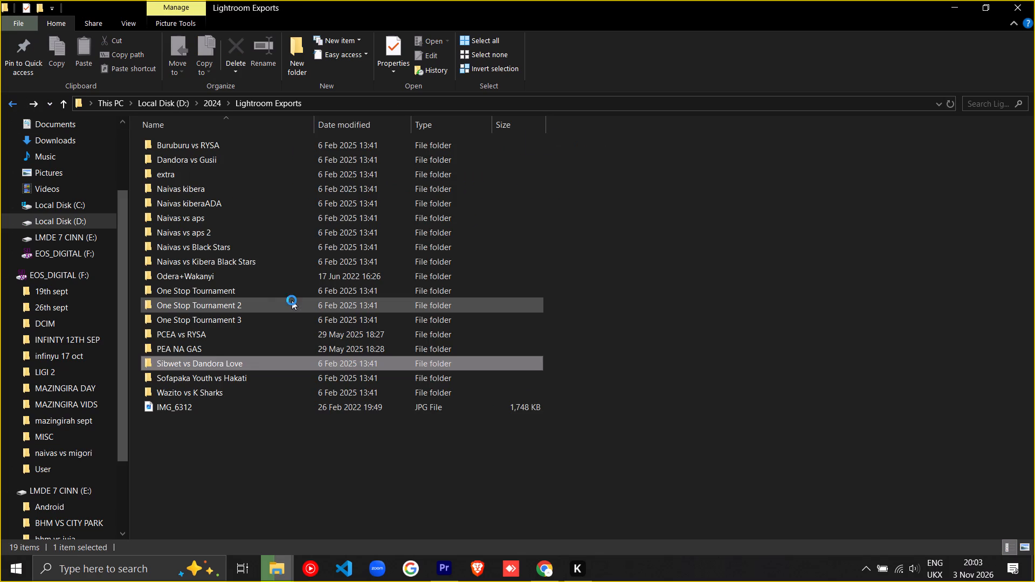
pyautogui.doubleClick(208, 390)
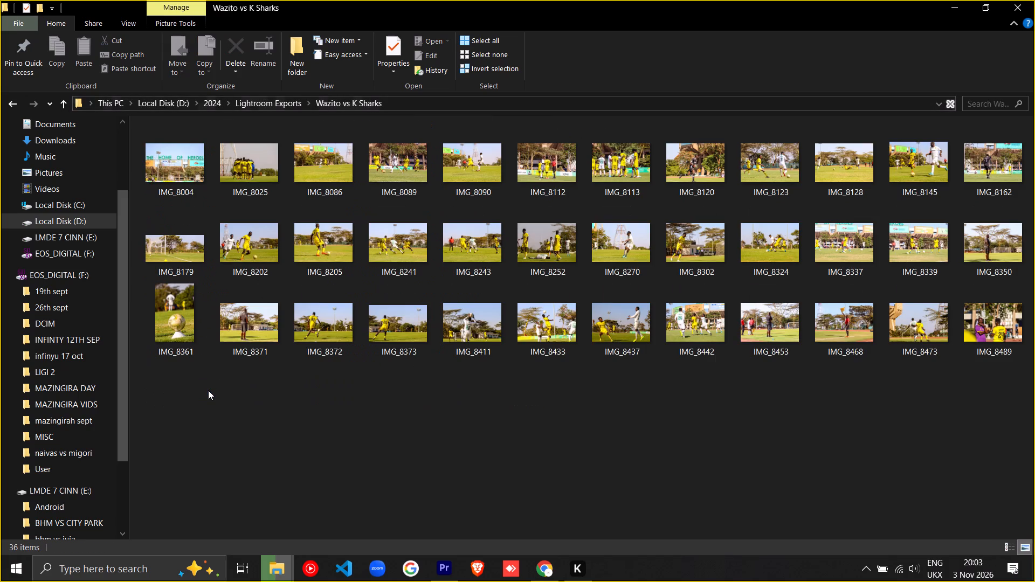
pyautogui.click(11, 102)
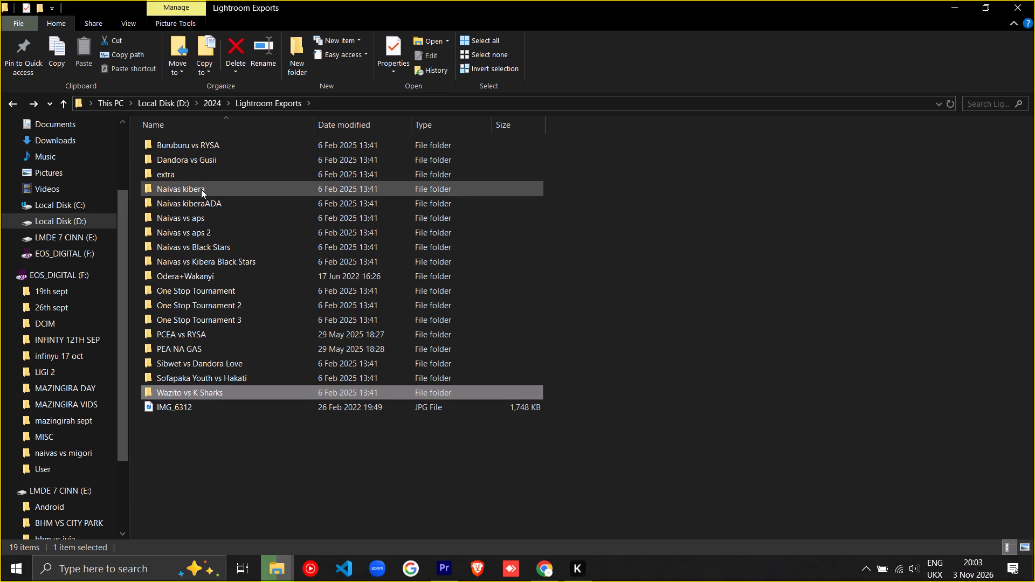
pyautogui.click(212, 217)
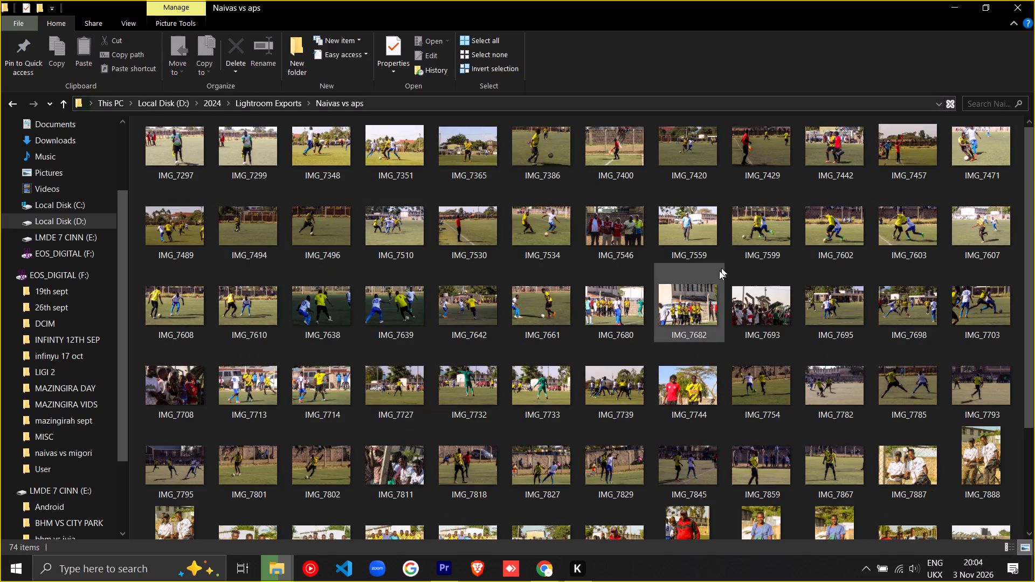
pyautogui.scroll(-6, 631, 378)
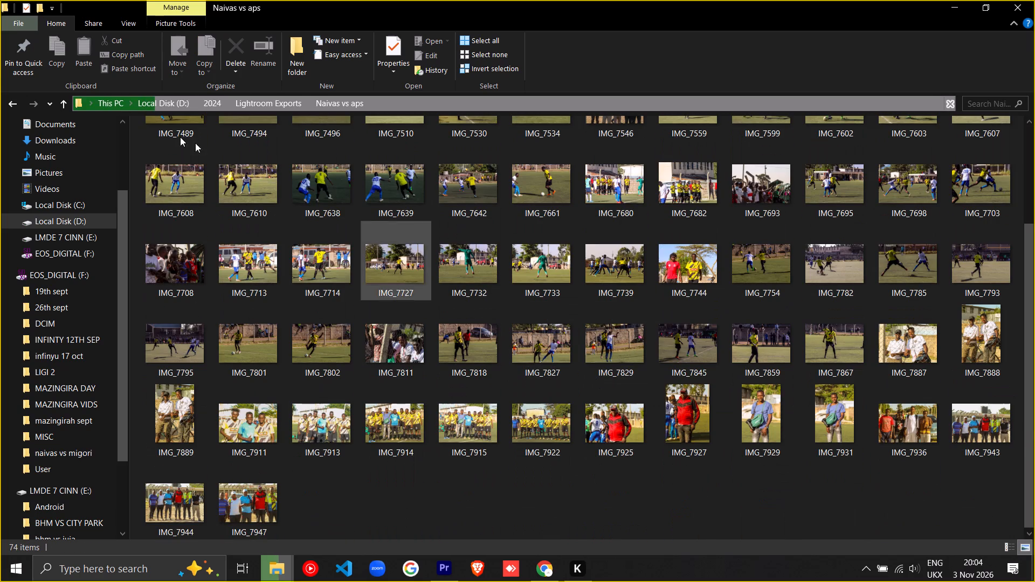
pyautogui.click(9, 108)
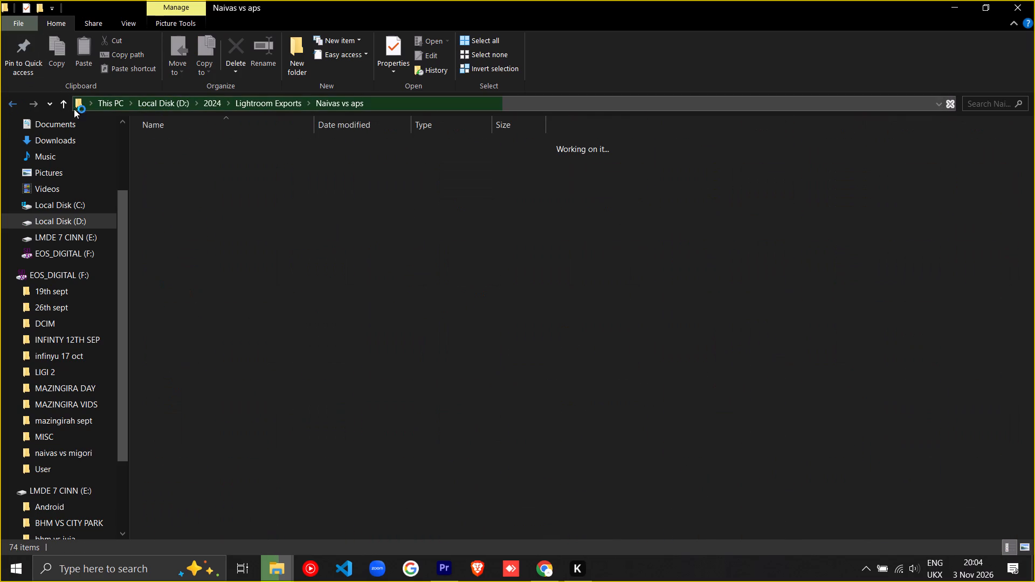